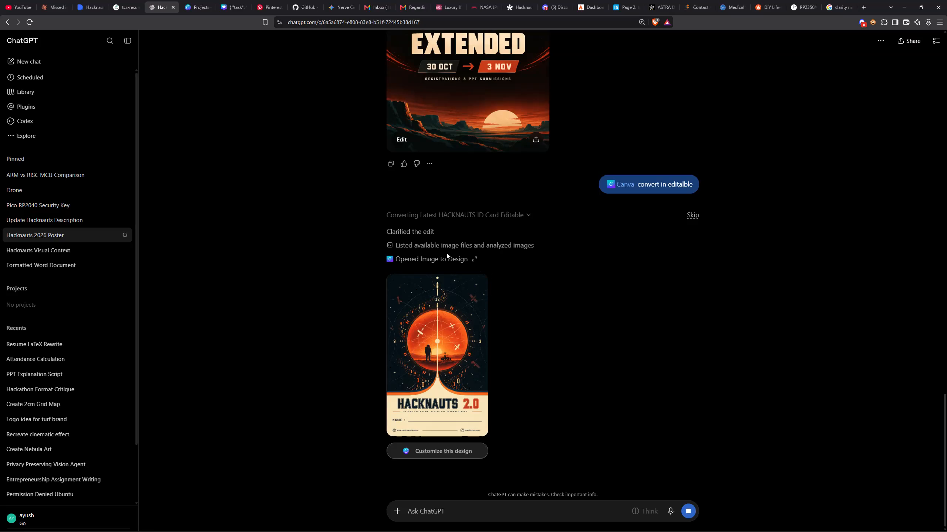
Open the converted Image to Design result in the larger app view and close that view.
{"action": "left_click", "coordinate": [439, 259]}
{"action": "left_click", "coordinate": [474, 256]}
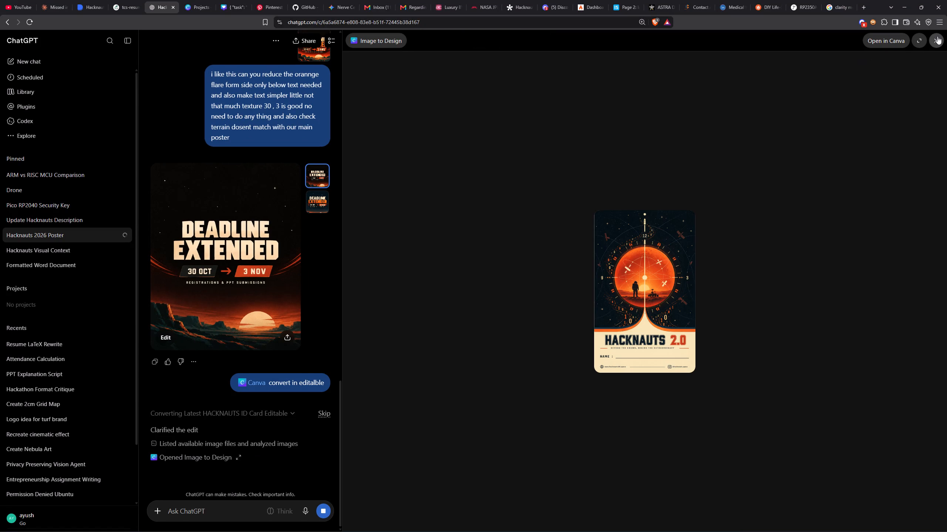
{"action": "left_click", "coordinate": [938, 36]}
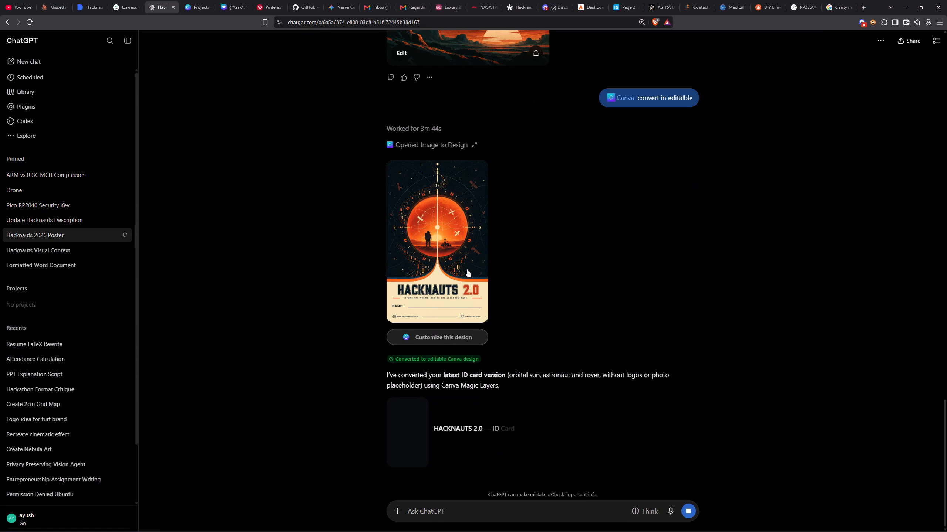
Copy the generated "Deadline Extended" poster image from the chat.
{"action": "scroll", "coordinate": [467, 269], "scroll_direction": "up", "scroll_amount": 2}
{"action": "scroll", "coordinate": [466, 270], "scroll_direction": "down", "scroll_amount": 9}
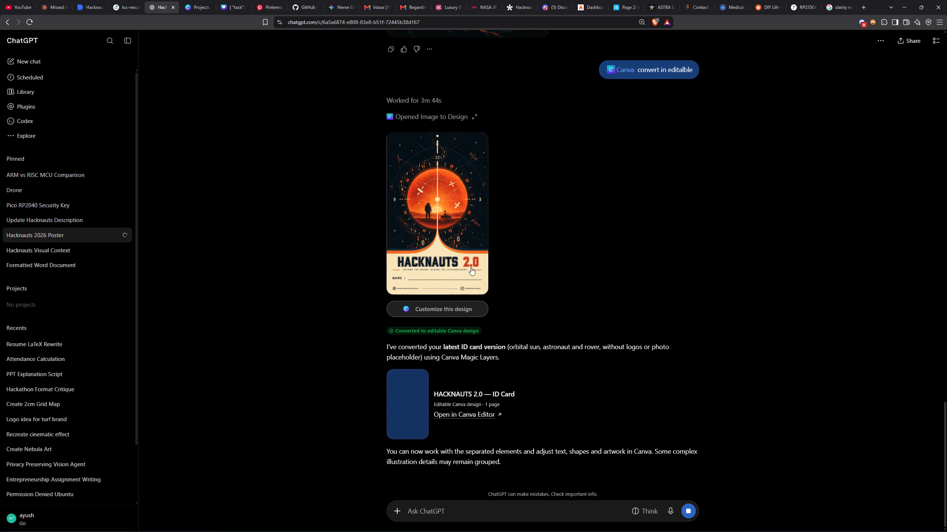
{"action": "scroll", "coordinate": [471, 267], "scroll_direction": "up", "scroll_amount": 10}
{"action": "right_click", "coordinate": [475, 265]}
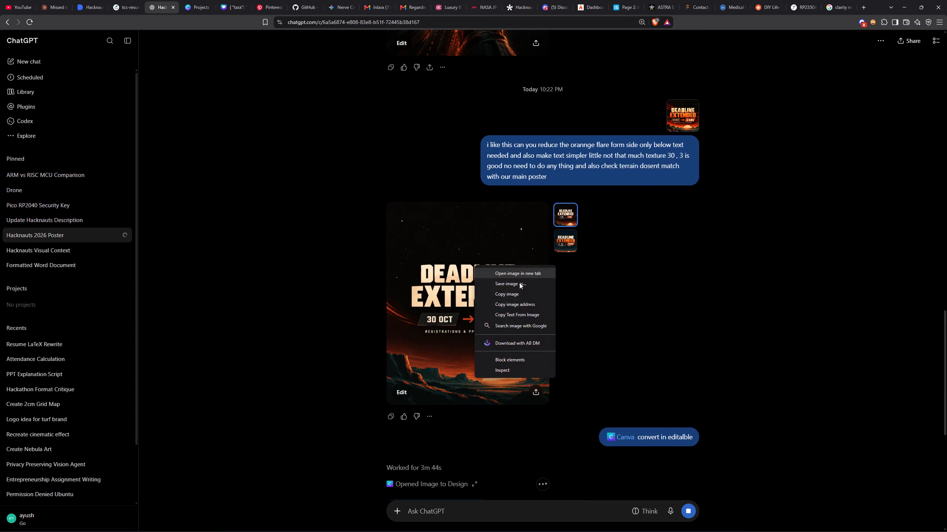
{"action": "left_click", "coordinate": [526, 292]}
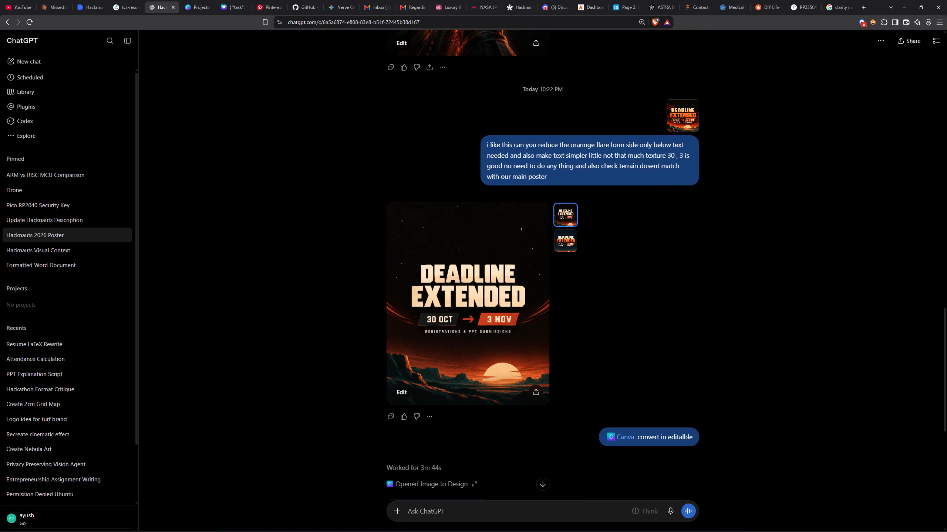
Switch to the open Canva poster design and bring up page 2 with the "Deadline Extended" poster.
{"action": "left_click", "coordinate": [230, 0]}
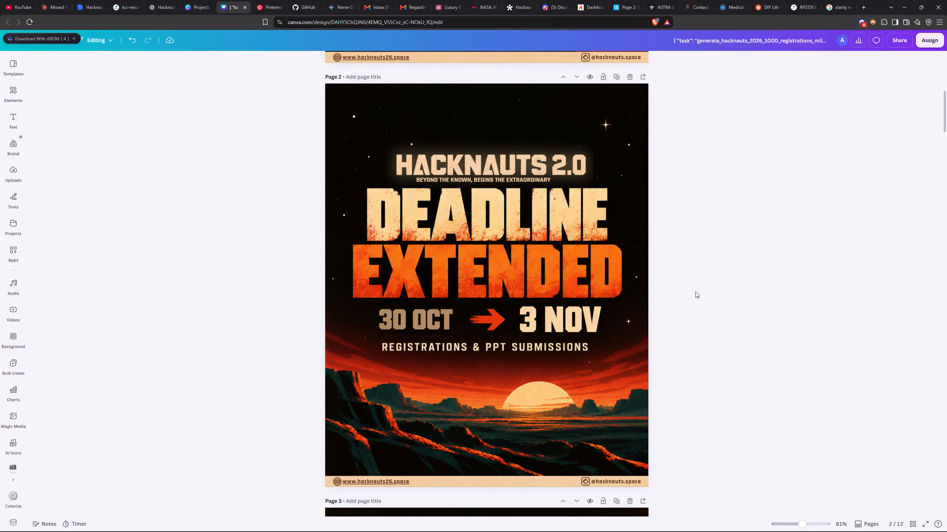
{"action": "scroll", "coordinate": [695, 291], "scroll_direction": "up", "scroll_amount": 7}
{"action": "scroll", "coordinate": [695, 291], "scroll_direction": "down", "scroll_amount": 8}
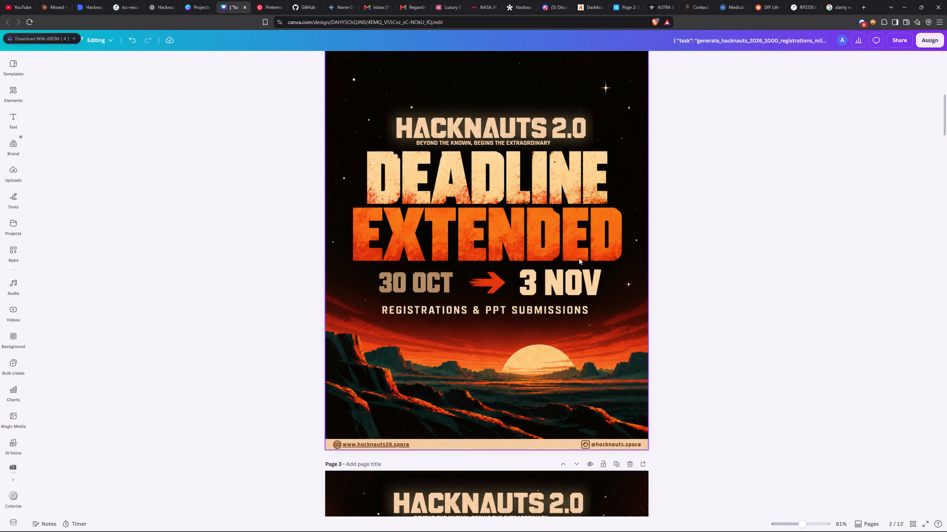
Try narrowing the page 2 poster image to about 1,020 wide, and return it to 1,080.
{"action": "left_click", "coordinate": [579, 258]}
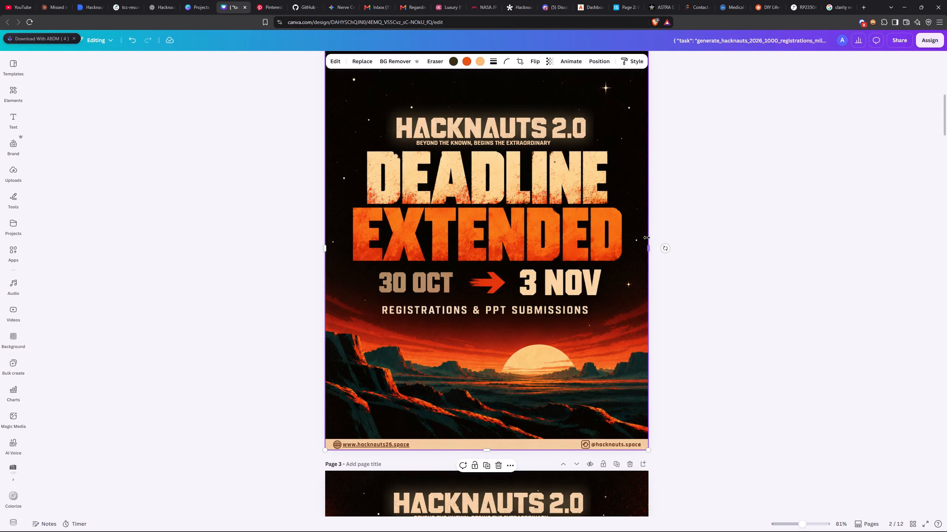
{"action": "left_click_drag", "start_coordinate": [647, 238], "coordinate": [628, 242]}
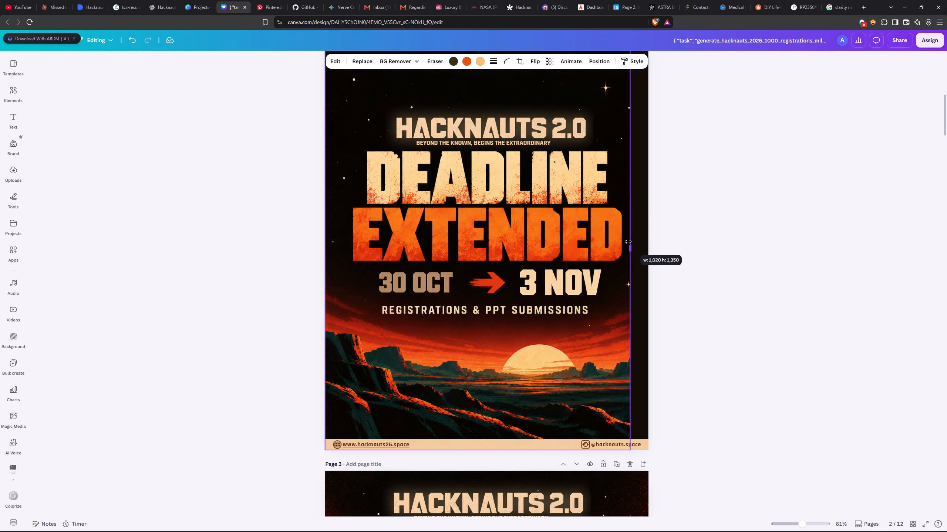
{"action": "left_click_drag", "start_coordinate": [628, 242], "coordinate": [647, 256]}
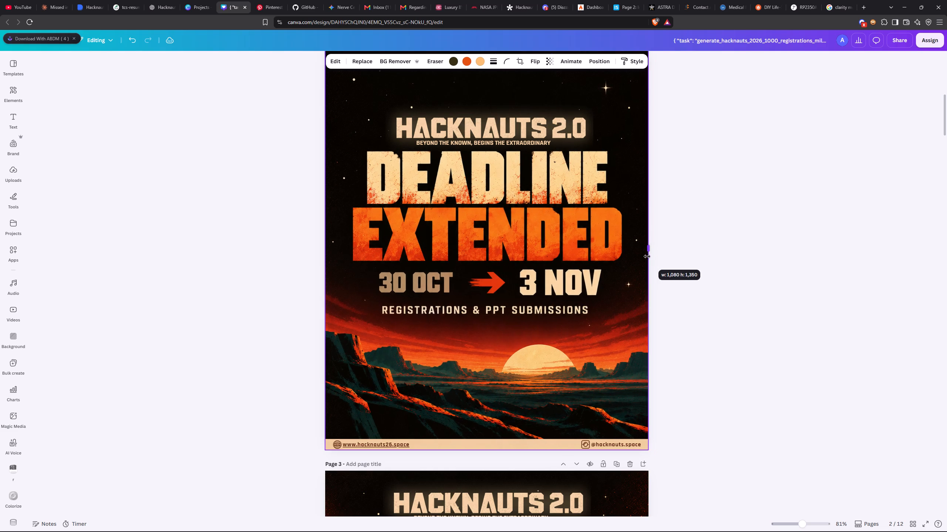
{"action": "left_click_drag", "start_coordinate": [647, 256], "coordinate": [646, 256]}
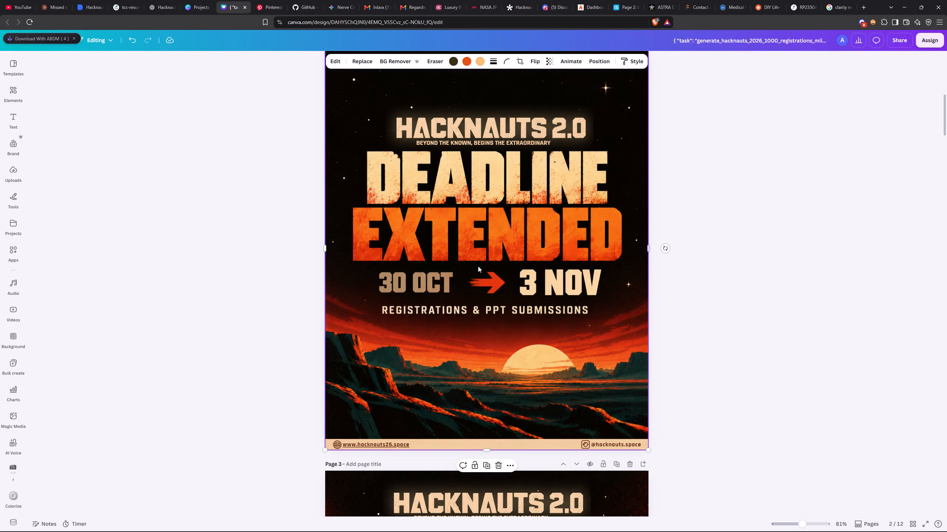
Move the "HACKNAUTS 2.0" title and tagline group upward on page 2, leaving a clear gap above "DEADLINE".
{"action": "left_click_drag", "start_coordinate": [552, 141], "coordinate": [552, 139]}
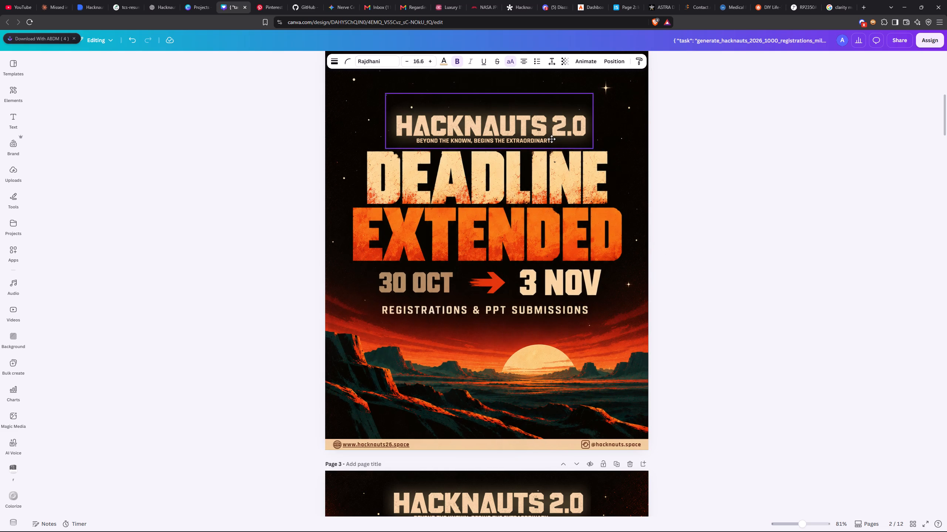
{"action": "left_click_drag", "start_coordinate": [552, 139], "coordinate": [553, 125]}
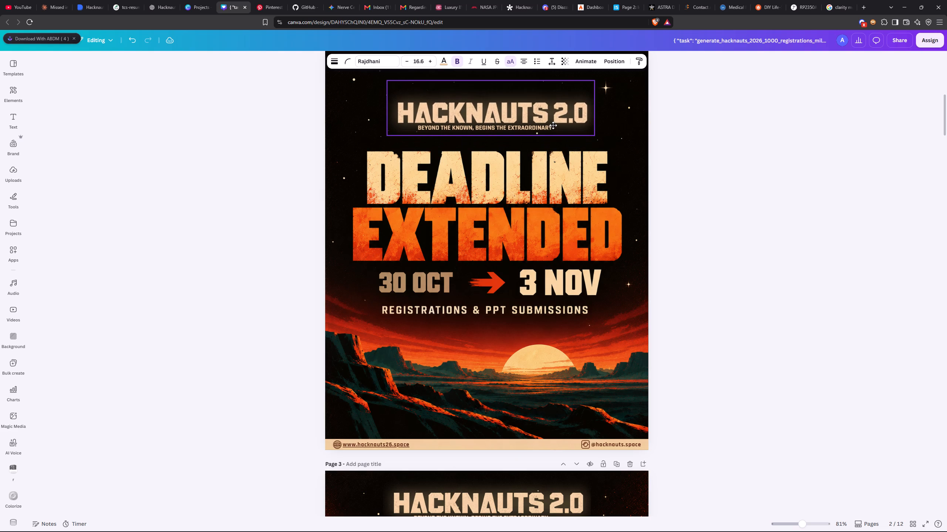
{"action": "left_click_drag", "start_coordinate": [553, 125], "coordinate": [551, 126]}
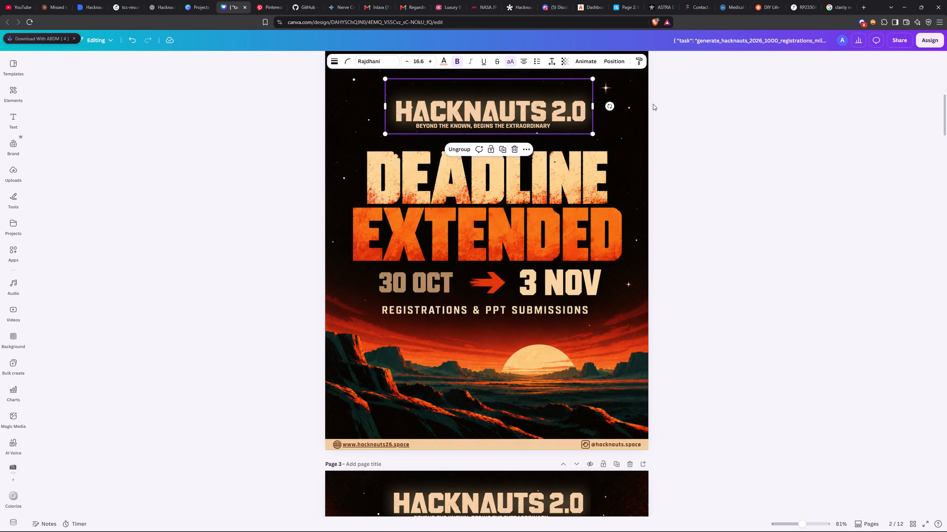
{"action": "left_click", "coordinate": [694, 102]}
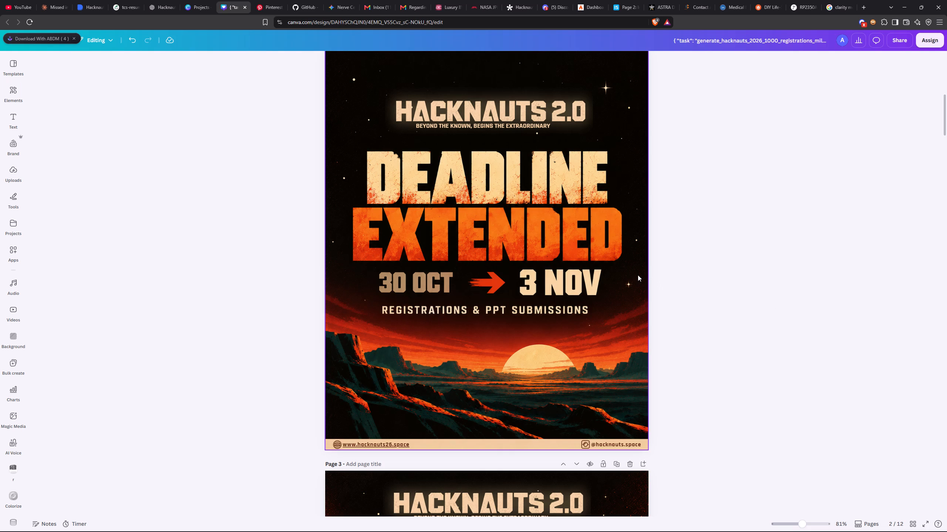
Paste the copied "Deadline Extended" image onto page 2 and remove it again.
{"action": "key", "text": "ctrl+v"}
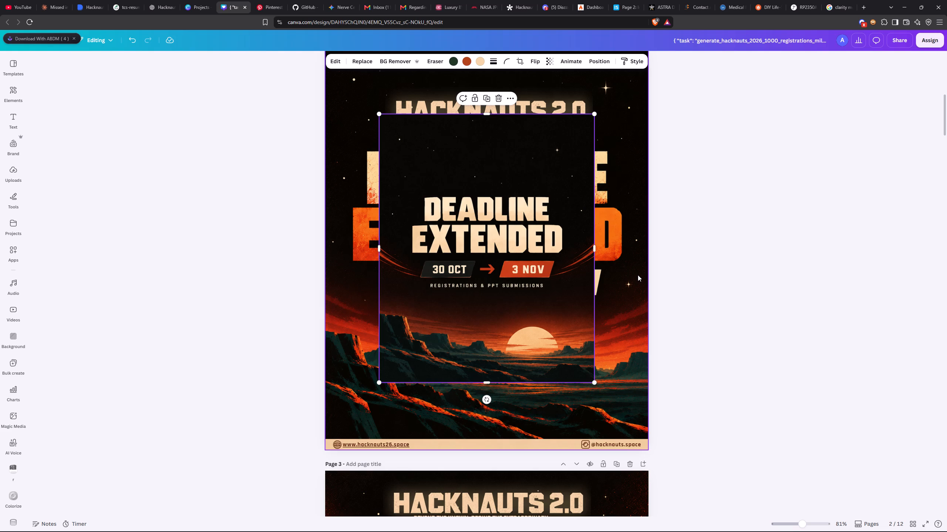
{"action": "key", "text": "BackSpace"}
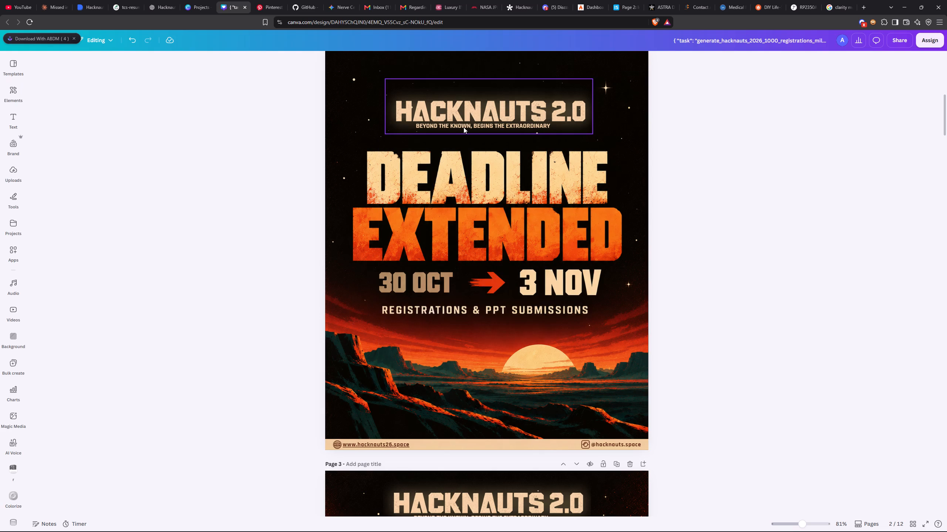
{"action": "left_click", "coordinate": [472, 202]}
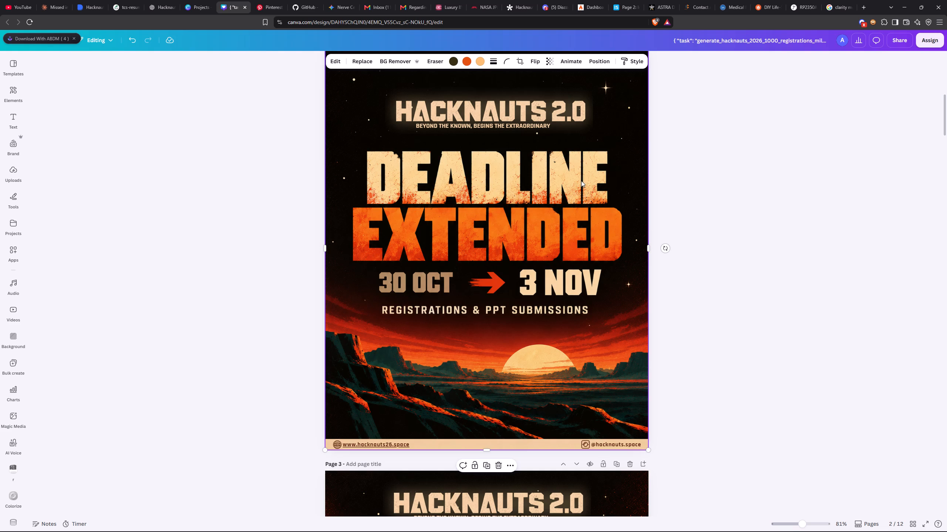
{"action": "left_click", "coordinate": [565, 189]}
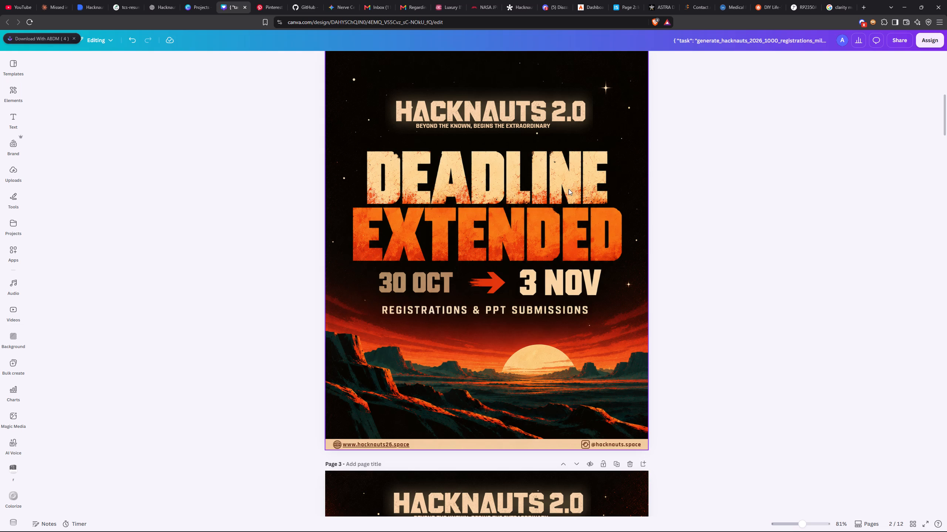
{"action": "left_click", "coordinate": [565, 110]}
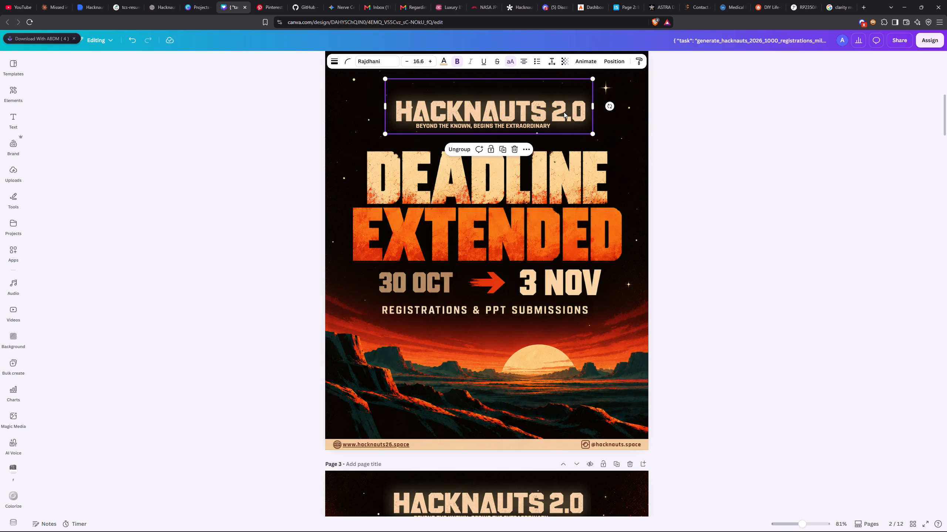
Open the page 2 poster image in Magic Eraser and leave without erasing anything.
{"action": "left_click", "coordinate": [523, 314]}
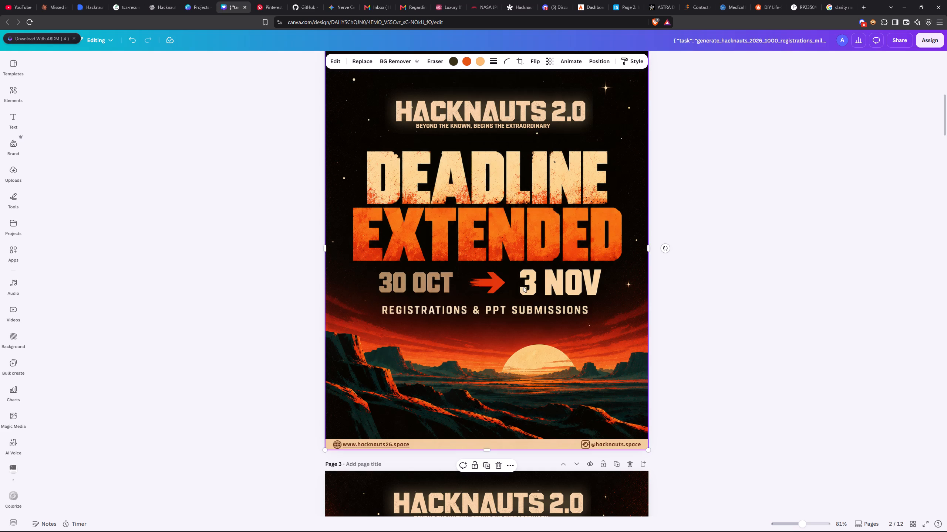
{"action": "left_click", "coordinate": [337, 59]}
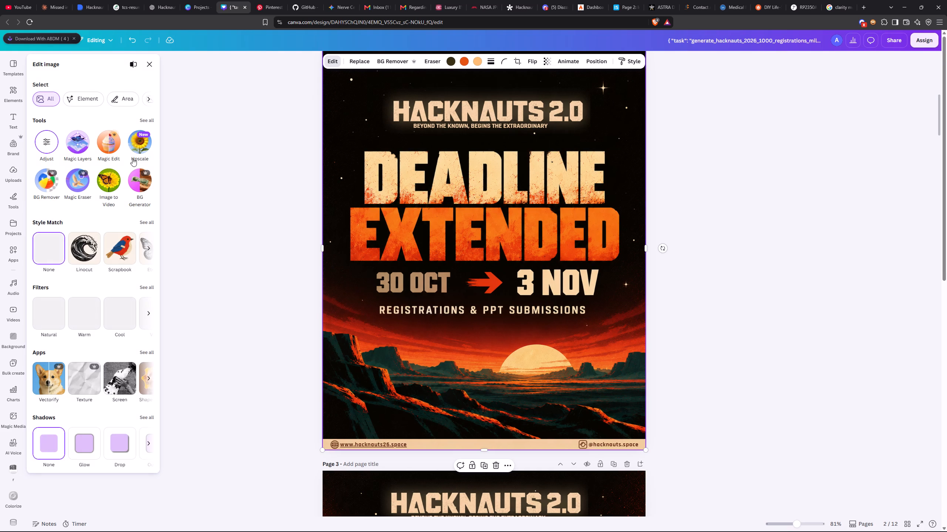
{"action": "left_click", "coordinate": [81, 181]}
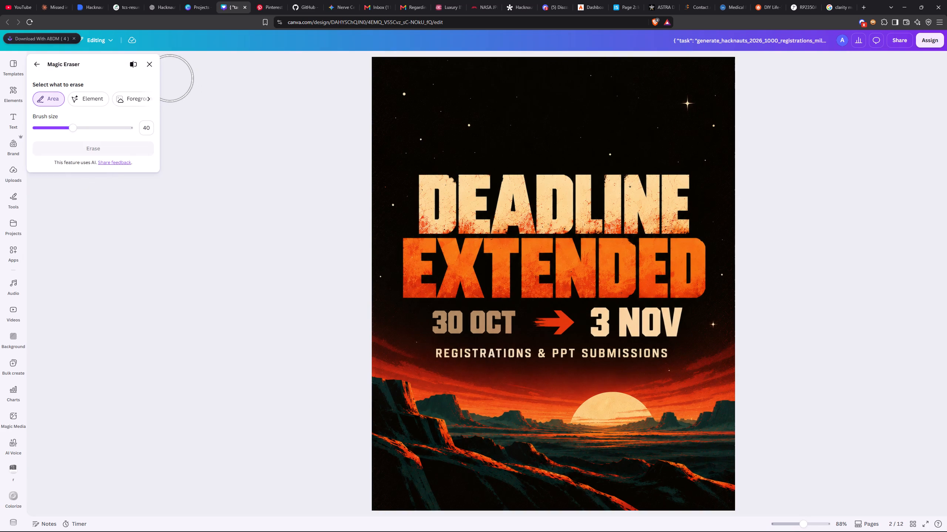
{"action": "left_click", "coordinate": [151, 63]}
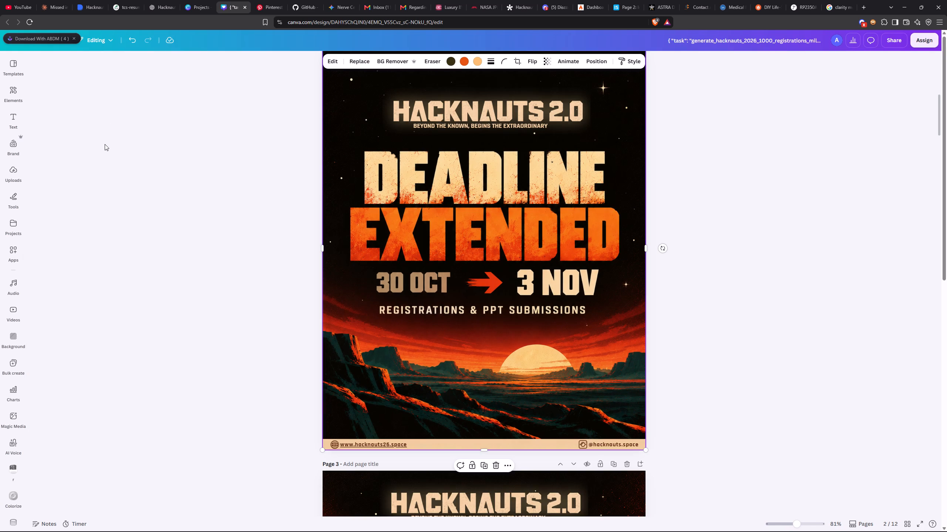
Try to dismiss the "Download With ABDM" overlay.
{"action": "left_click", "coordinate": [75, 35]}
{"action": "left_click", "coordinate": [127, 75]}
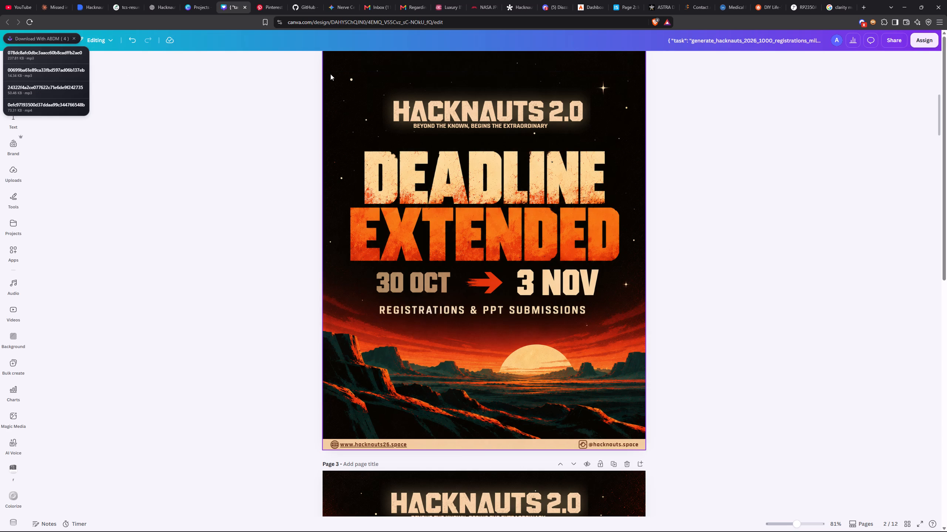
Split the page 2 poster image into editable layers with Magic Layers.
{"action": "left_click", "coordinate": [390, 76]}
{"action": "left_click", "coordinate": [326, 63]}
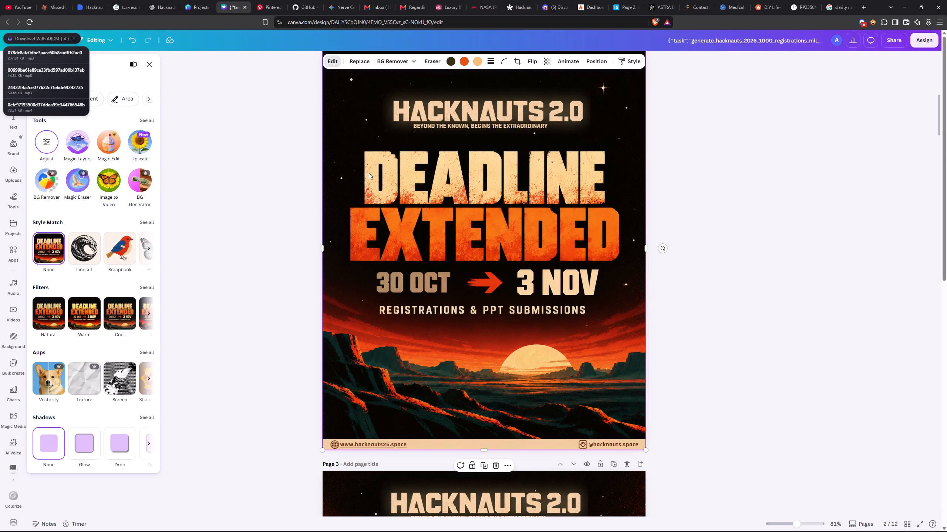
{"action": "left_click", "coordinate": [72, 141]}
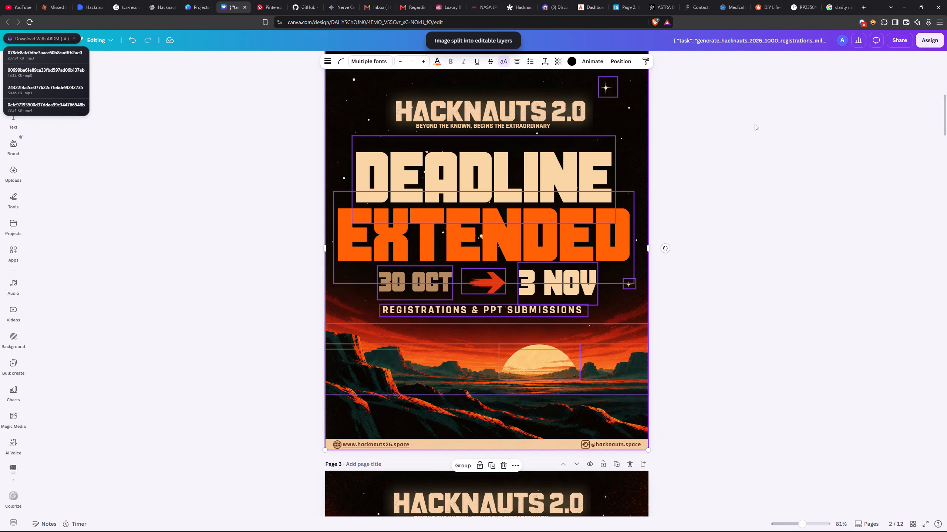
{"action": "left_click", "coordinate": [775, 208]}
Delete the "EXTENDED", "DEADLINE", "3 NOV" and "30 OCT" text layers from page 2.
{"action": "left_click", "coordinate": [468, 211]}
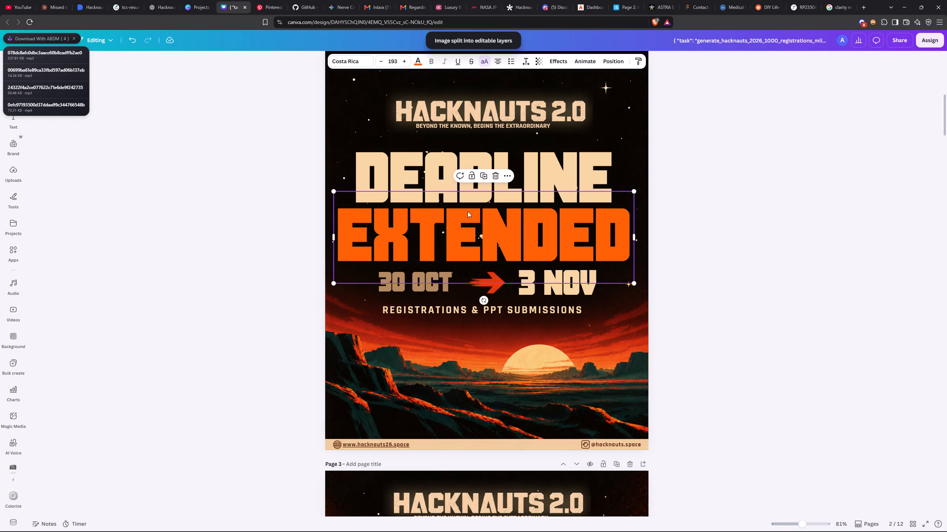
{"action": "key", "text": "BackSpace"}
{"action": "left_click", "coordinate": [493, 152]}
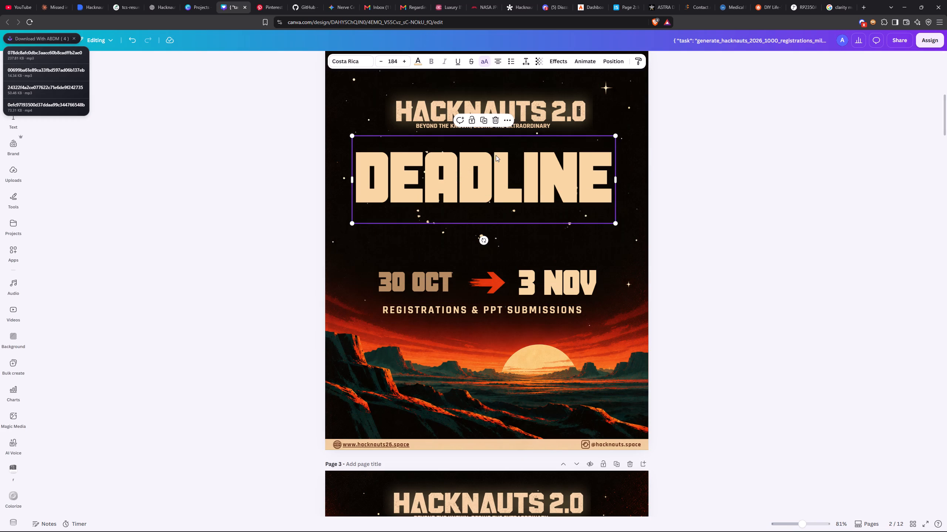
{"action": "key", "text": "BackSpace"}
{"action": "left_click", "coordinate": [546, 285]}
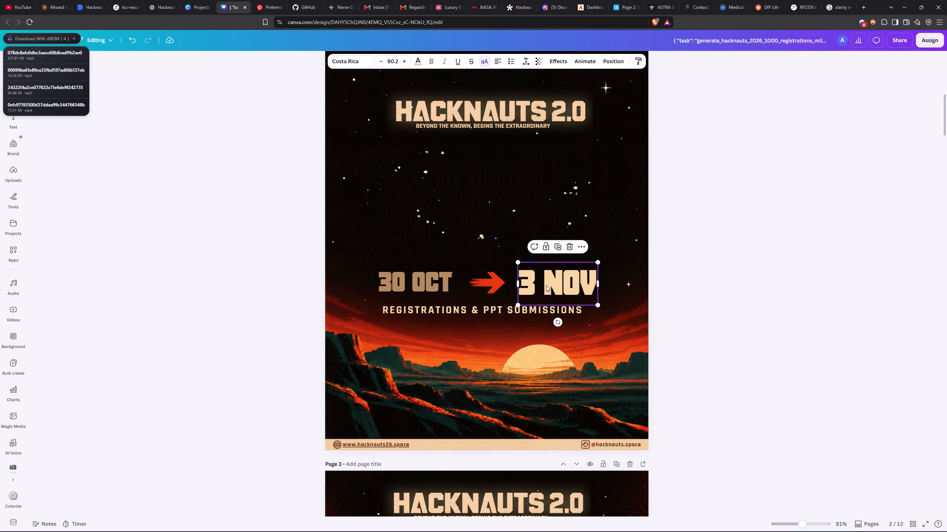
{"action": "key", "text": "BackSpace"}
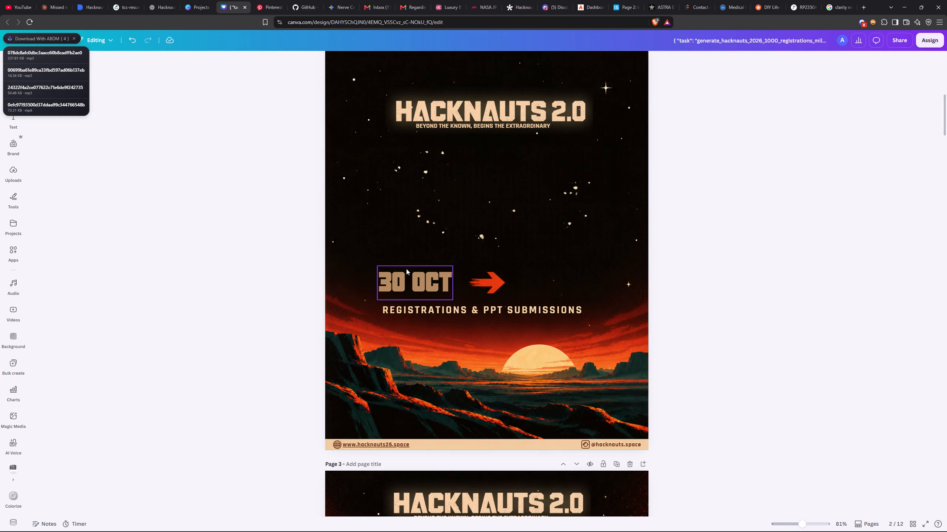
{"action": "left_click", "coordinate": [410, 270]}
{"action": "key", "text": "BackSpace"}
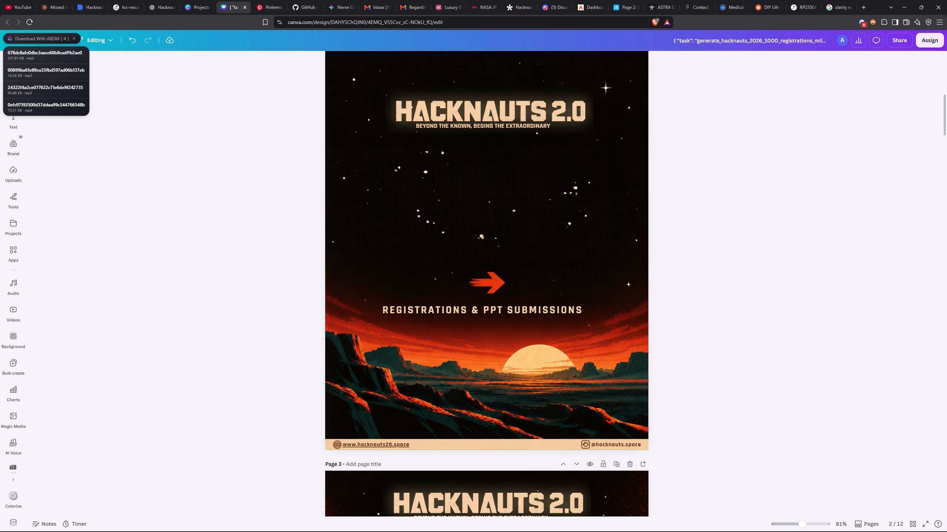
Move the upper sky layer with the leftover specks off page 2.
{"action": "left_click", "coordinate": [529, 209]}
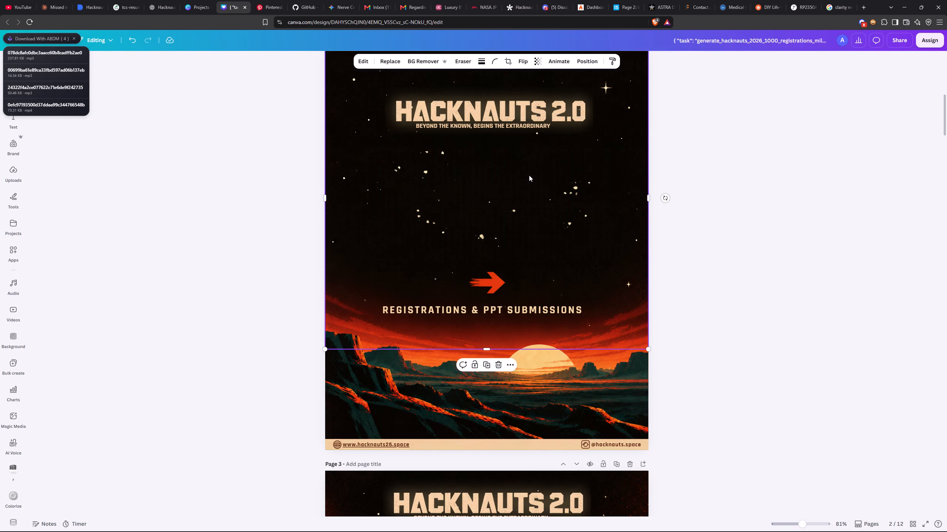
{"action": "scroll", "coordinate": [632, 232], "scroll_direction": "up", "scroll_amount": 3}
{"action": "left_click_drag", "start_coordinate": [514, 169], "coordinate": [946, 134]}
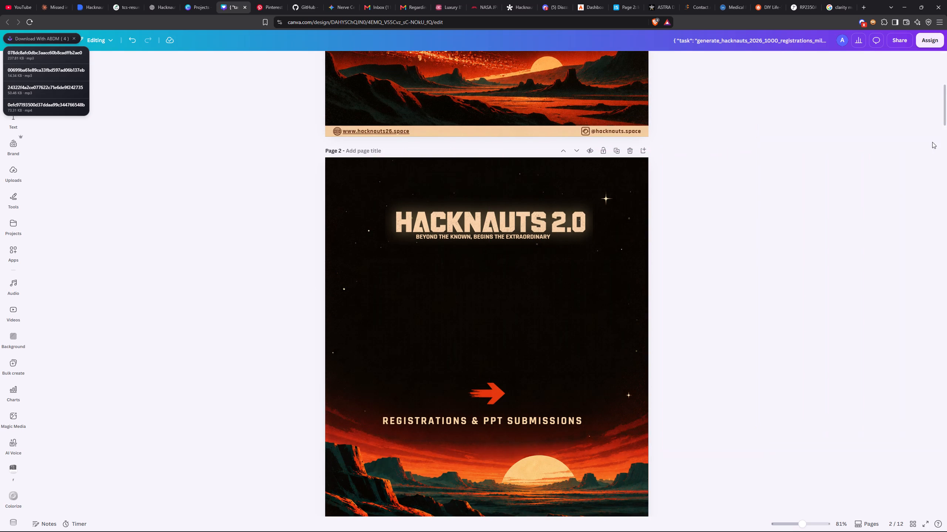
Shift the "REGISTRATIONS & PPT SUBMISSIONS" line and the red arrow slightly right on page 2, centring both horizontally.
{"action": "scroll", "coordinate": [708, 257], "scroll_direction": "down", "scroll_amount": 3}
{"action": "left_click_drag", "start_coordinate": [482, 312], "coordinate": [492, 313]}
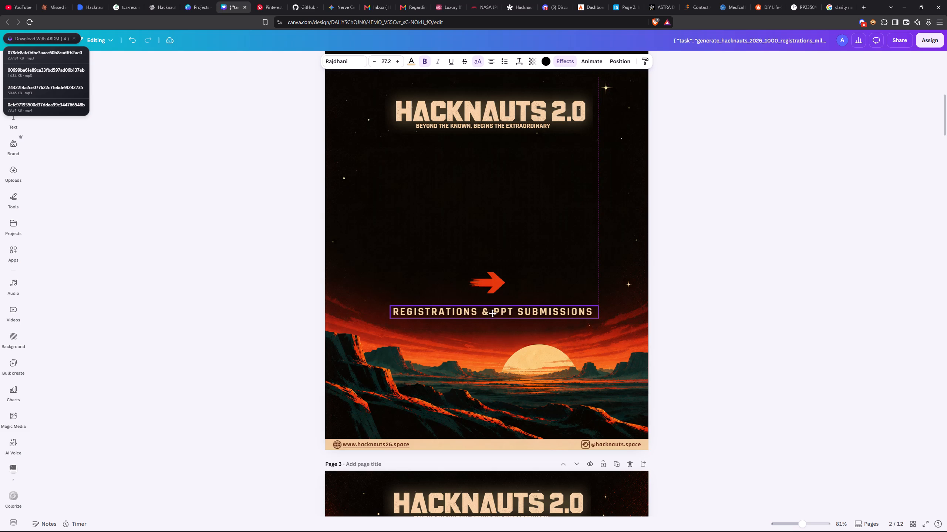
{"action": "left_click_drag", "start_coordinate": [492, 313], "coordinate": [496, 314]}
{"action": "left_click", "coordinate": [493, 315]}
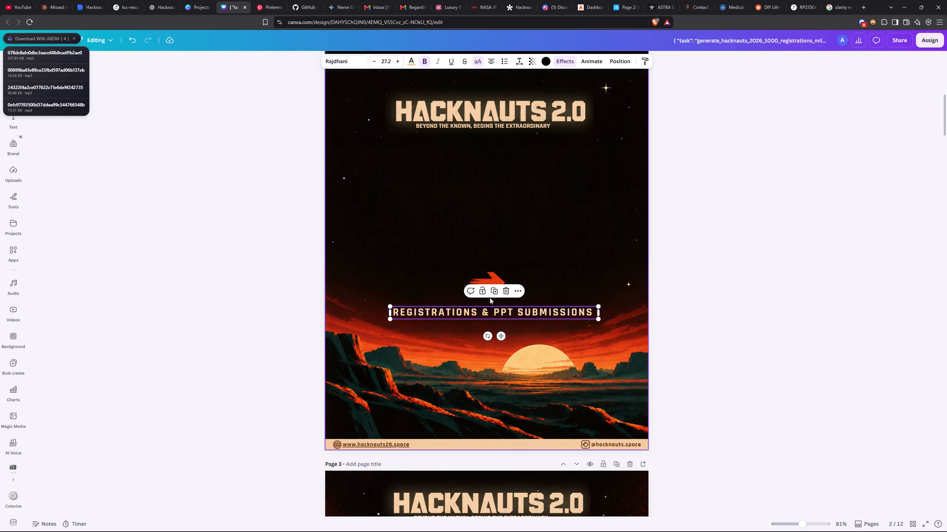
{"action": "left_click_drag", "start_coordinate": [487, 274], "coordinate": [491, 274]}
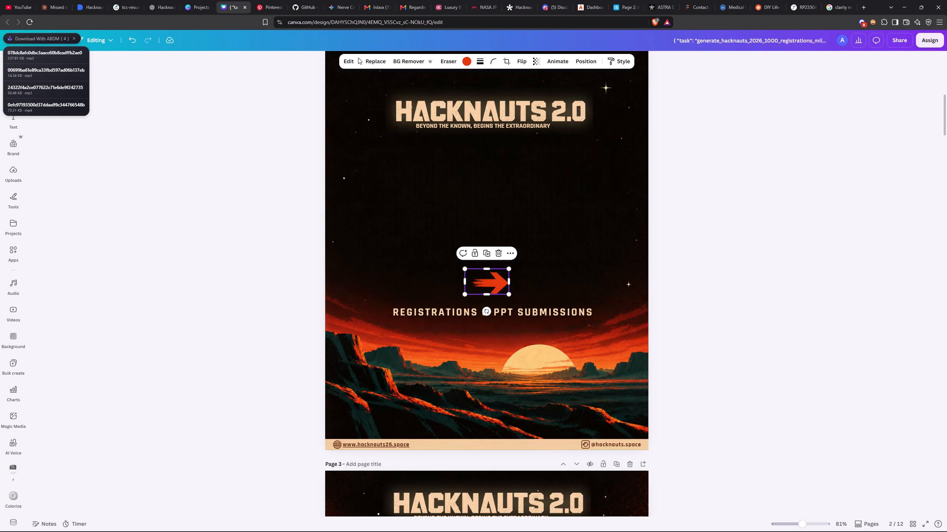
{"action": "left_click", "coordinate": [354, 60]}
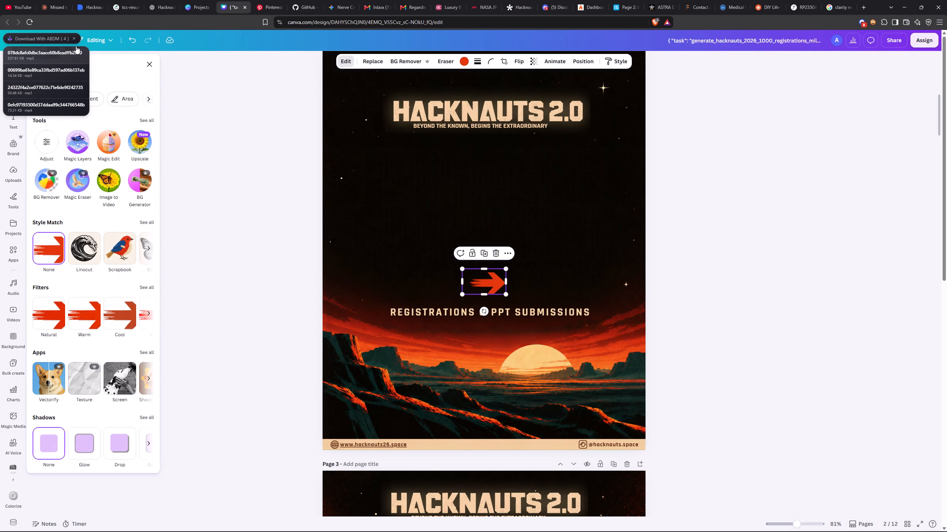
{"action": "left_click", "coordinate": [415, 159]}
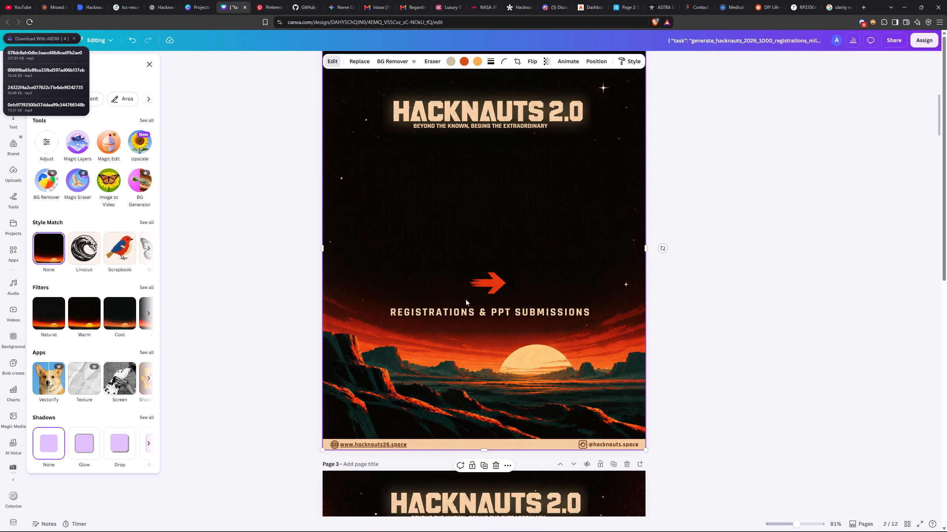
Add a text box reading "30 OCT" above the arrow on page 2, enlarged to about size 47.2.
{"action": "key", "text": "t"}
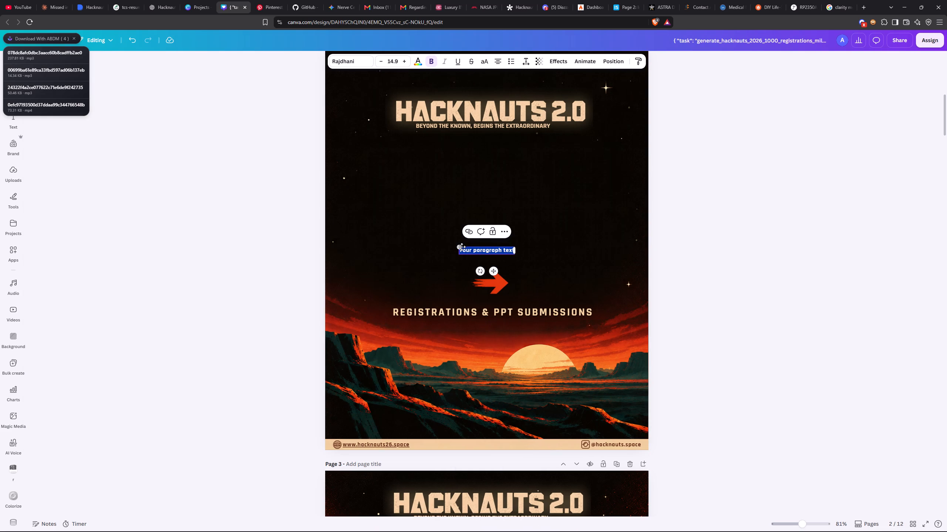
{"action": "left_click_drag", "start_coordinate": [458, 246], "coordinate": [343, 188]}
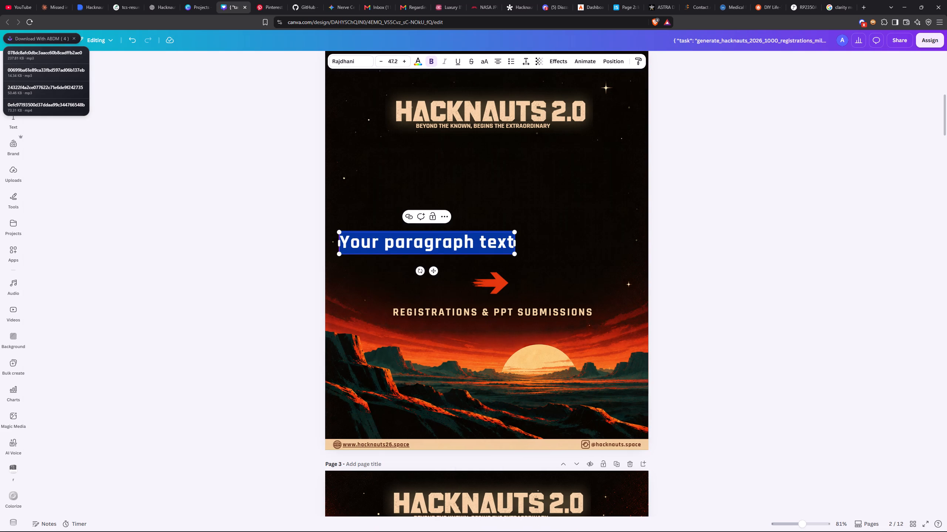
{"action": "left_click", "coordinate": [500, 243]}
{"action": "left_click_drag", "start_coordinate": [512, 238], "coordinate": [340, 231]}
{"action": "type", "text": "30"}
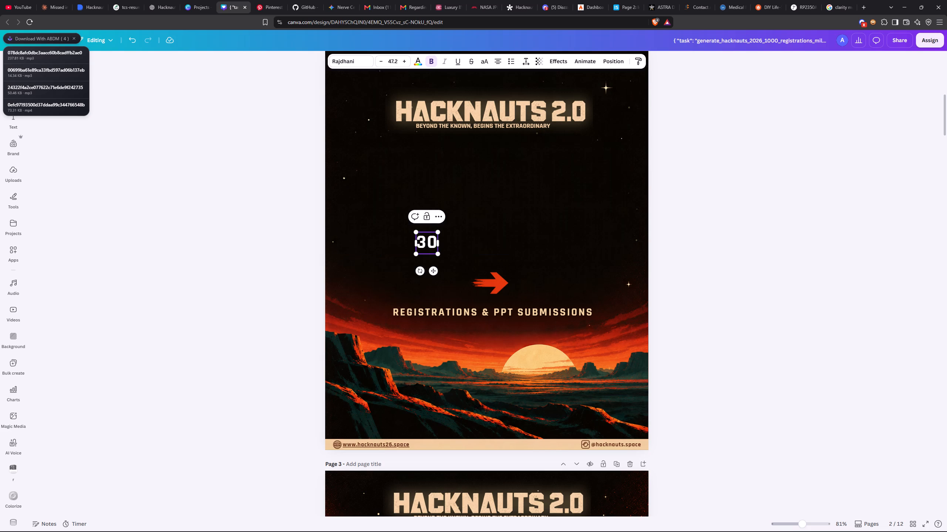
{"action": "type", "text": "OC"}
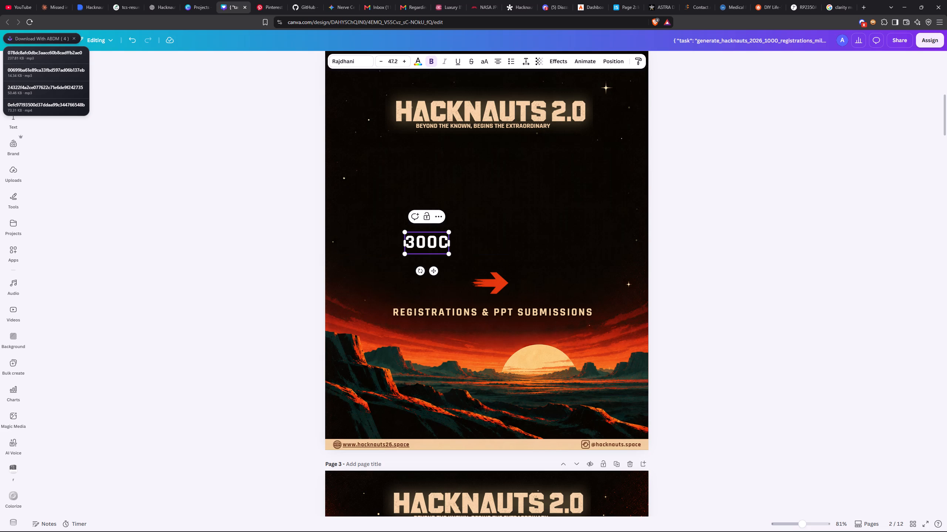
{"action": "key", "text": "shift+t"}
{"action": "left_click", "coordinate": [421, 243]}
{"action": "key", "text": "space"}
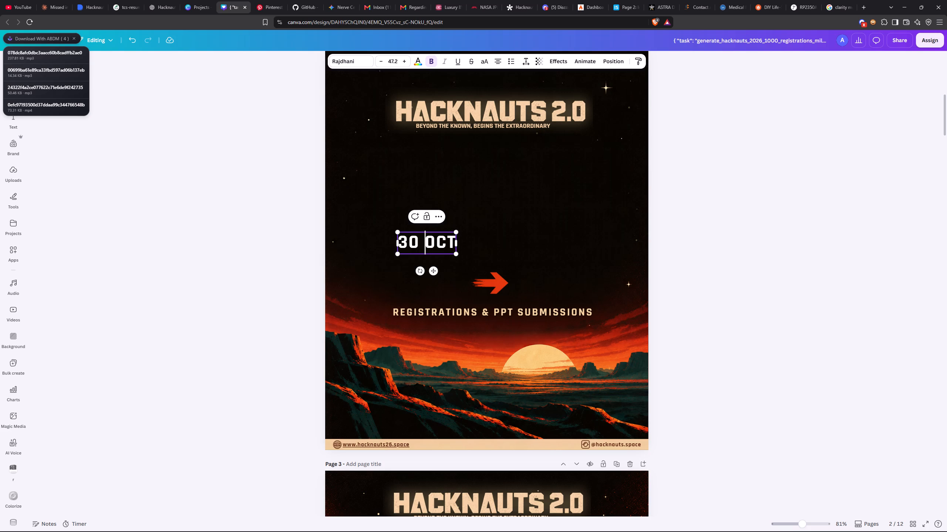
Select the whole "30 OCT" text, open its font choices and dismiss the "Download With ABDM" overlay.
{"action": "left_click_drag", "start_coordinate": [400, 247], "coordinate": [456, 237]}
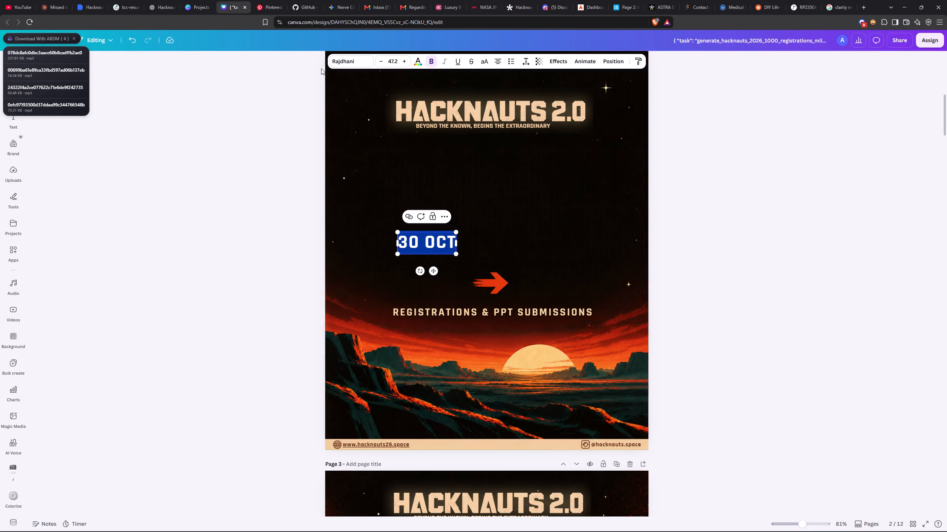
{"action": "left_click", "coordinate": [334, 59]}
{"action": "left_click", "coordinate": [72, 38]}
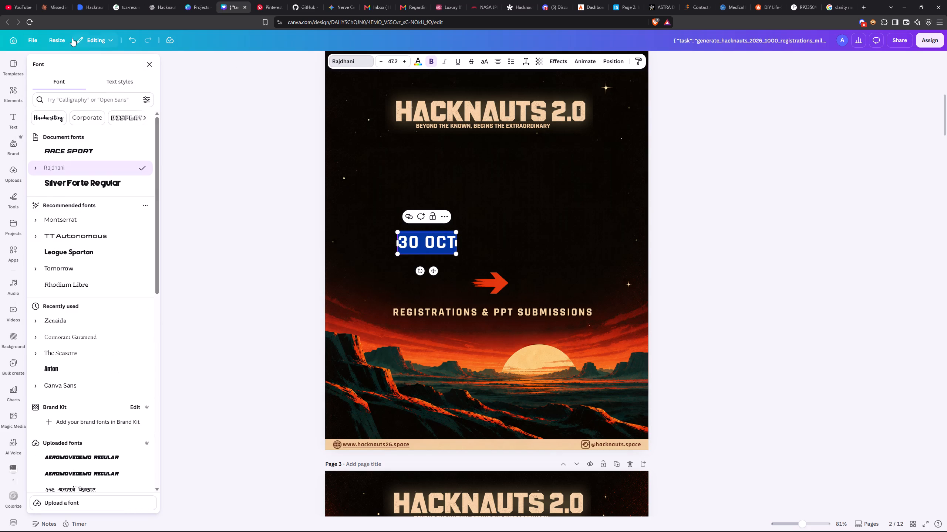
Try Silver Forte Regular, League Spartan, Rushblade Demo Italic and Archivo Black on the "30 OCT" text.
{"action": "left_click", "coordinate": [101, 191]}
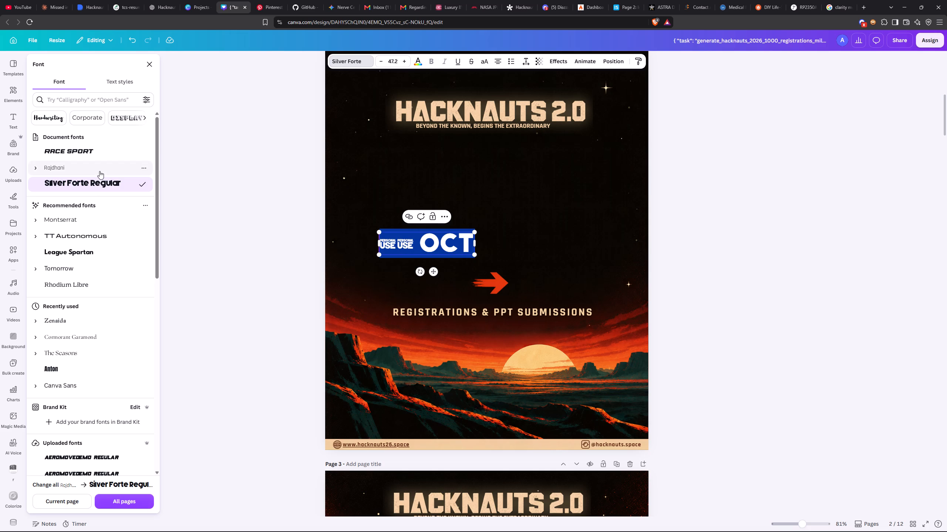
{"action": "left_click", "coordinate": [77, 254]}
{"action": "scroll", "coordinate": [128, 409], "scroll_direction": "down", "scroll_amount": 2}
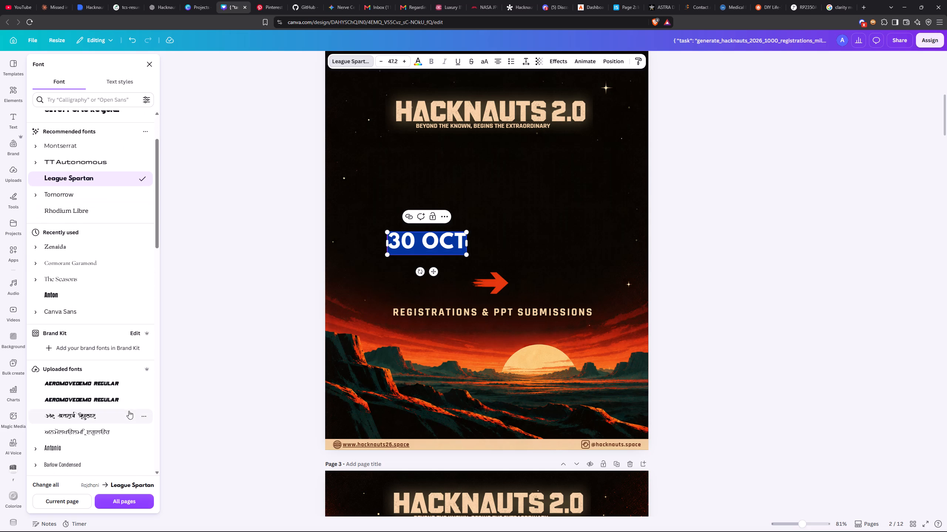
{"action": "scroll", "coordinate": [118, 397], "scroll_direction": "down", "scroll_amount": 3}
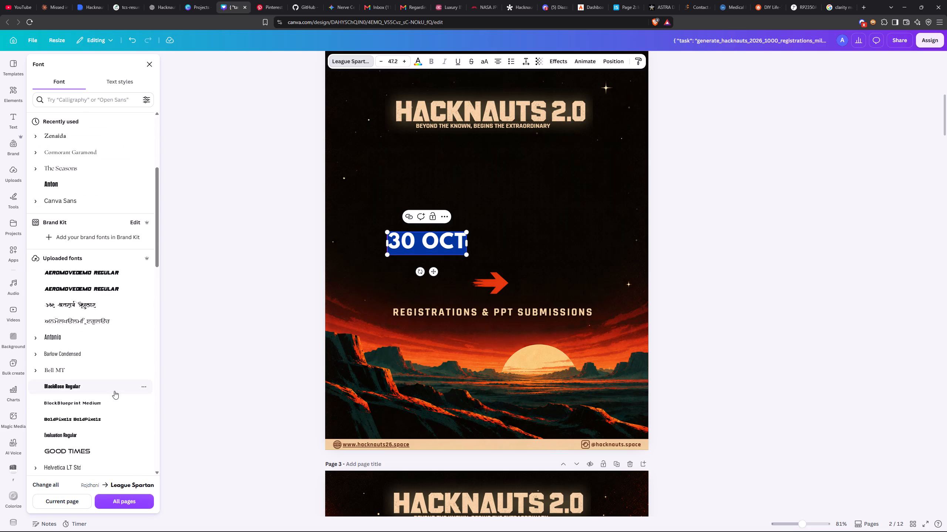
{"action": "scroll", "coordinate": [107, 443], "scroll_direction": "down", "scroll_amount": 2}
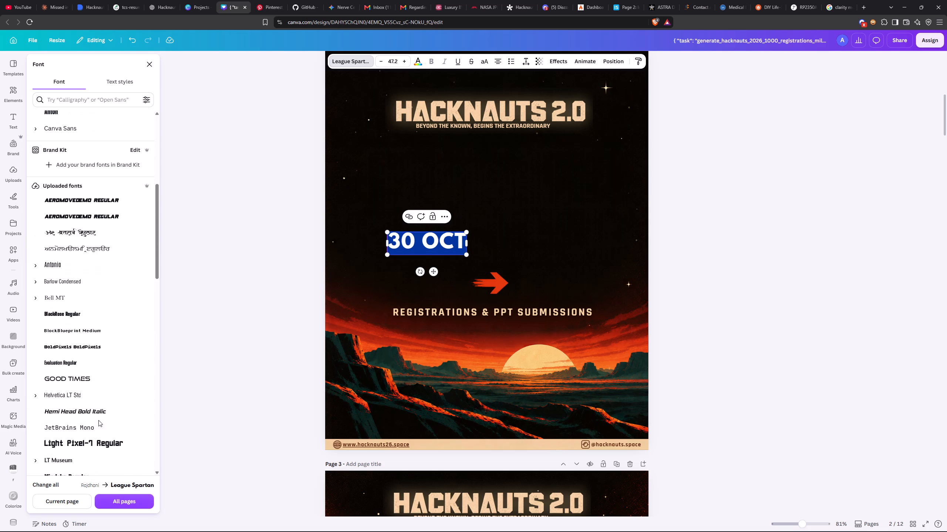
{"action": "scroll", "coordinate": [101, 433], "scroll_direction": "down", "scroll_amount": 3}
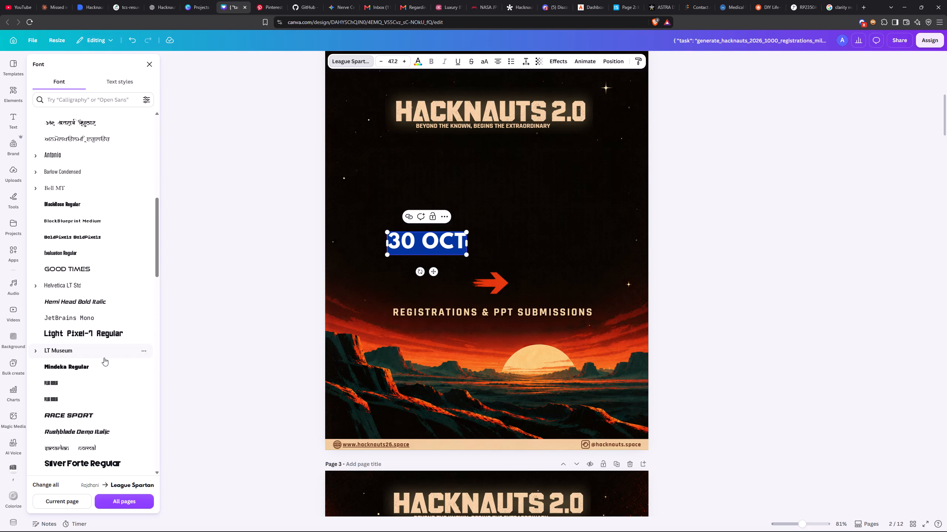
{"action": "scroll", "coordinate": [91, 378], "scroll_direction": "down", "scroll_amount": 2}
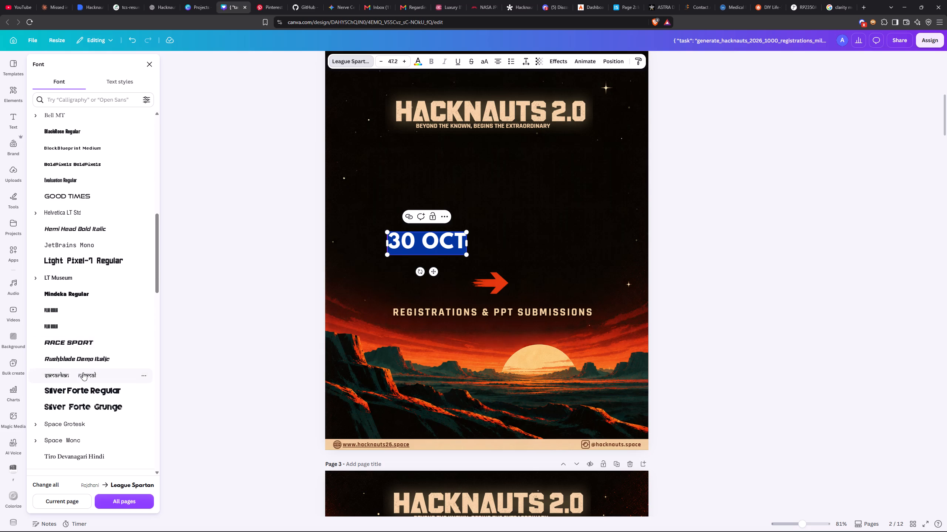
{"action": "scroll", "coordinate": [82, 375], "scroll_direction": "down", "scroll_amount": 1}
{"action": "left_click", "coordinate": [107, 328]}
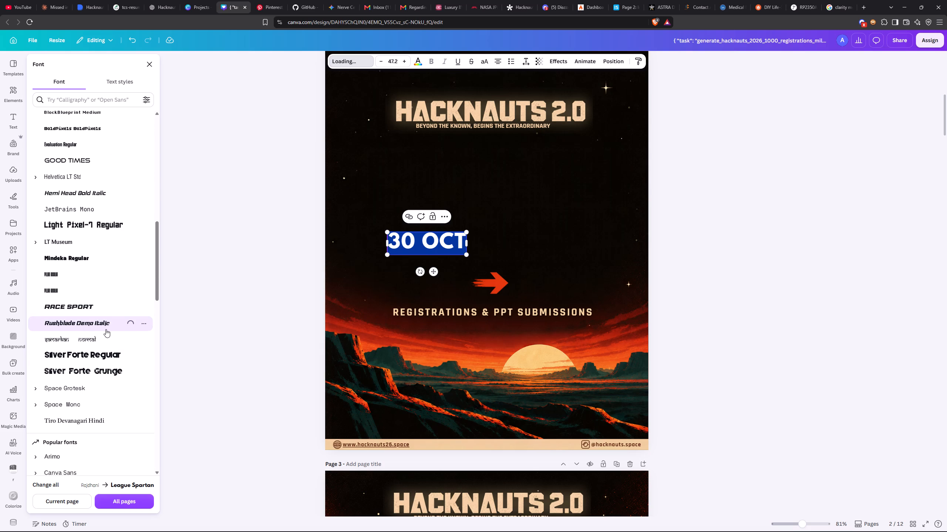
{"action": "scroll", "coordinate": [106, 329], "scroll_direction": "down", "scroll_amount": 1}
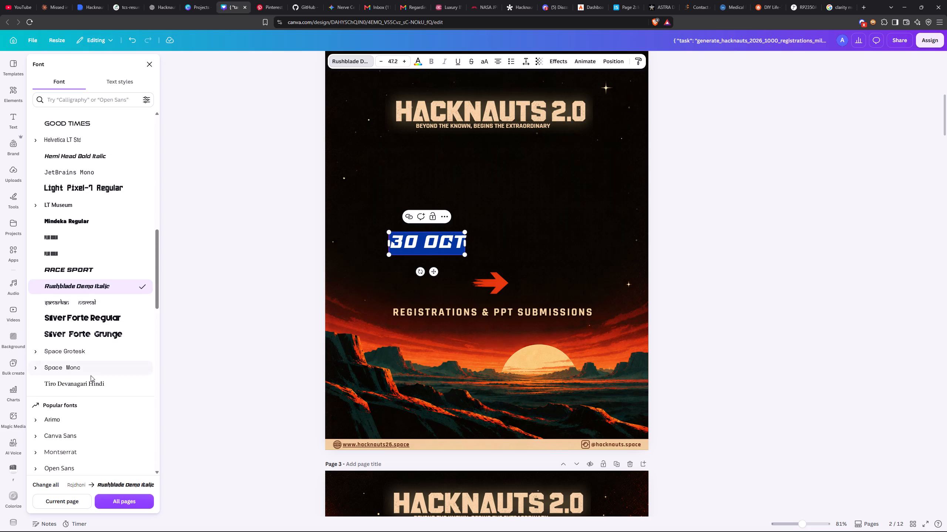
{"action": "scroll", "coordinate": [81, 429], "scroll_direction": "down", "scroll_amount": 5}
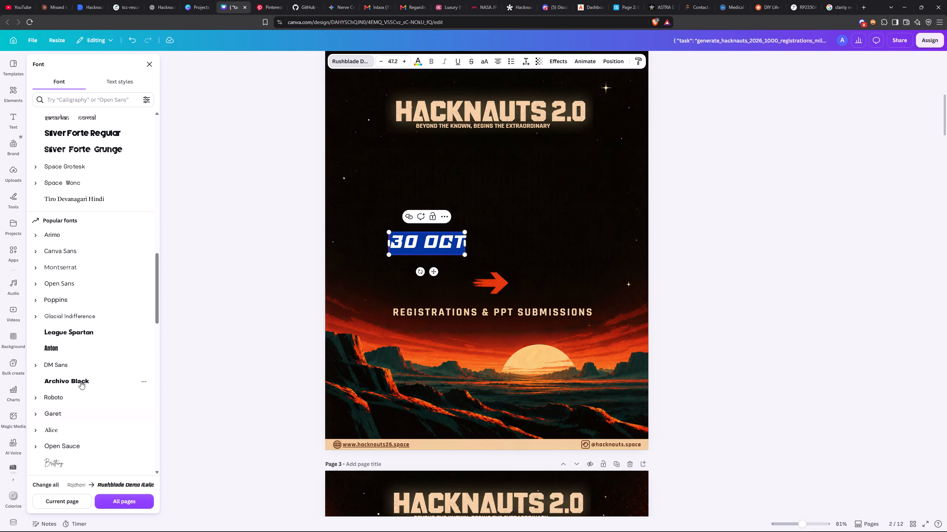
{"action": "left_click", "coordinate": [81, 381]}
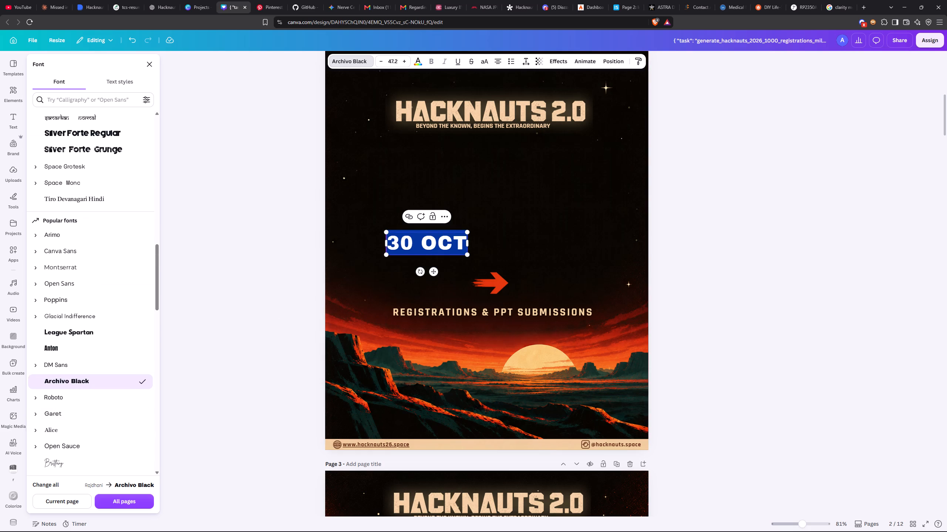
Move the "30 OCT" text directly to the left of the red arrow, vertically aligned with it.
{"action": "left_click_drag", "start_coordinate": [432, 273], "coordinate": [435, 315]}
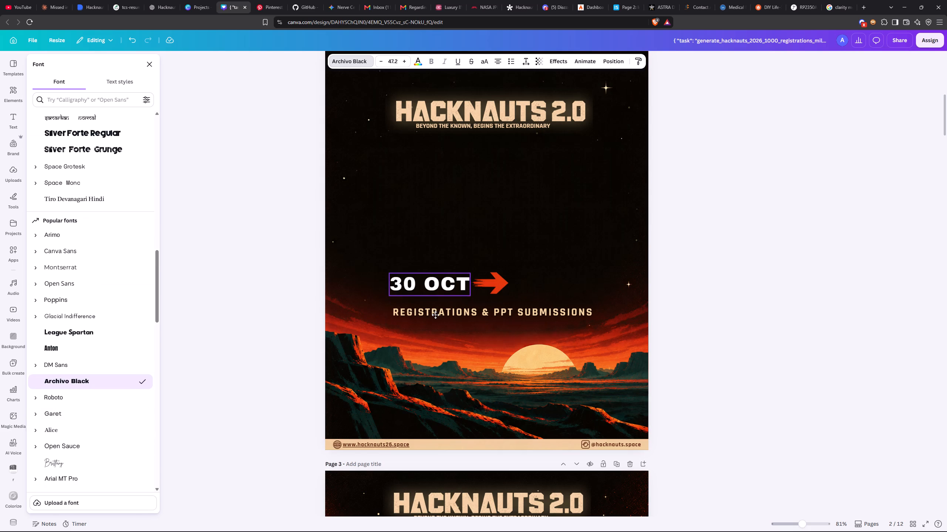
{"action": "left_click_drag", "start_coordinate": [435, 315], "coordinate": [435, 312]}
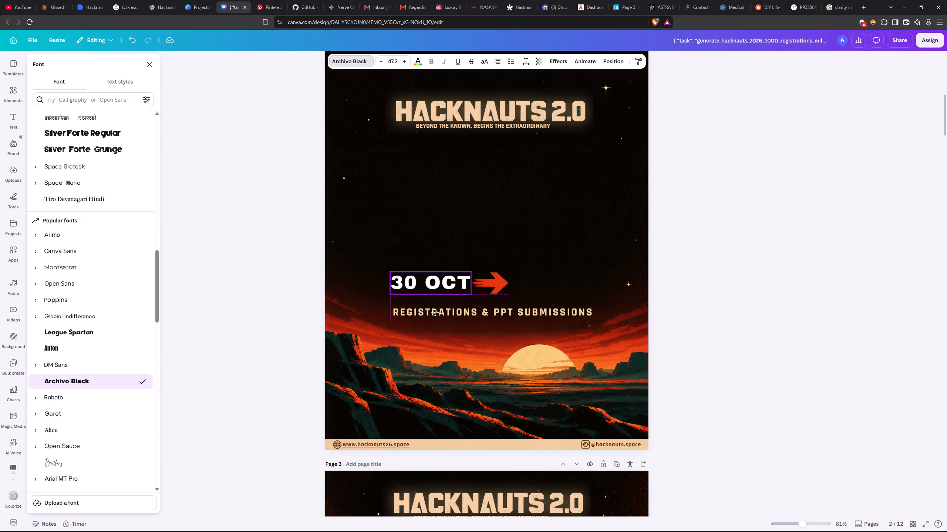
{"action": "left_click_drag", "start_coordinate": [435, 312], "coordinate": [434, 313]}
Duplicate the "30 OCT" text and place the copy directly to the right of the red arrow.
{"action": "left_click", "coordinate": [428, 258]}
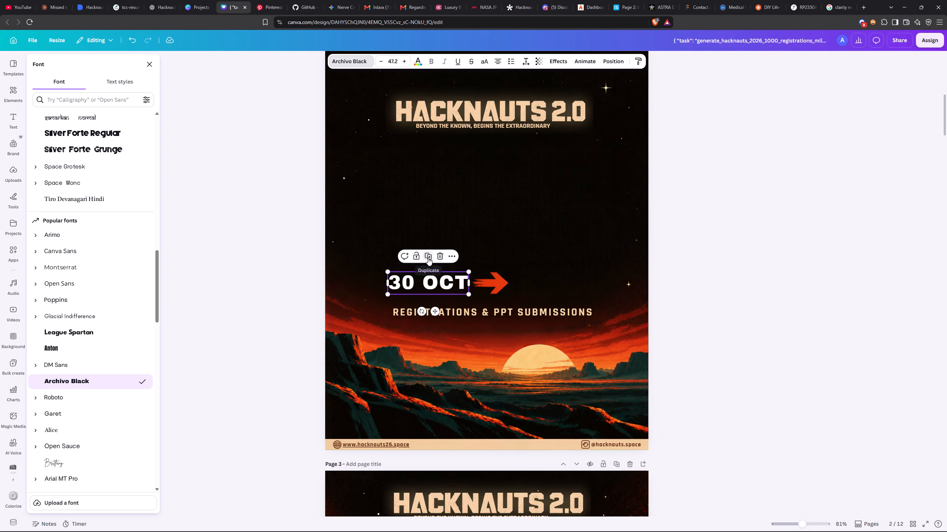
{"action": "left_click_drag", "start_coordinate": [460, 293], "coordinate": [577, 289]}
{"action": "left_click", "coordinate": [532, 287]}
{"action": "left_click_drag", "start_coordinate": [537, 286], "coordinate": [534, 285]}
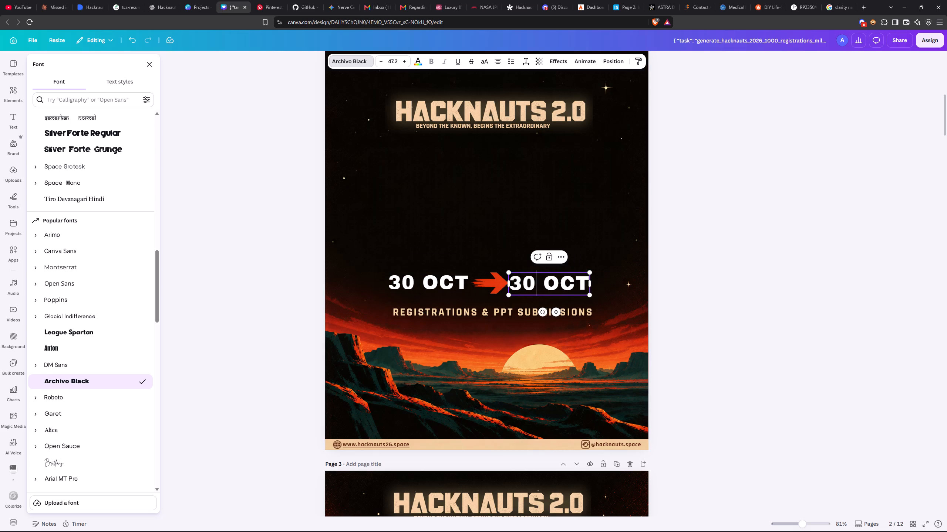
Change the font of the "30 OCT" text left of the arrow to Futura Display from the Display category.
{"action": "left_click", "coordinate": [453, 283]}
{"action": "scroll", "coordinate": [144, 416], "scroll_direction": "down", "scroll_amount": 1}
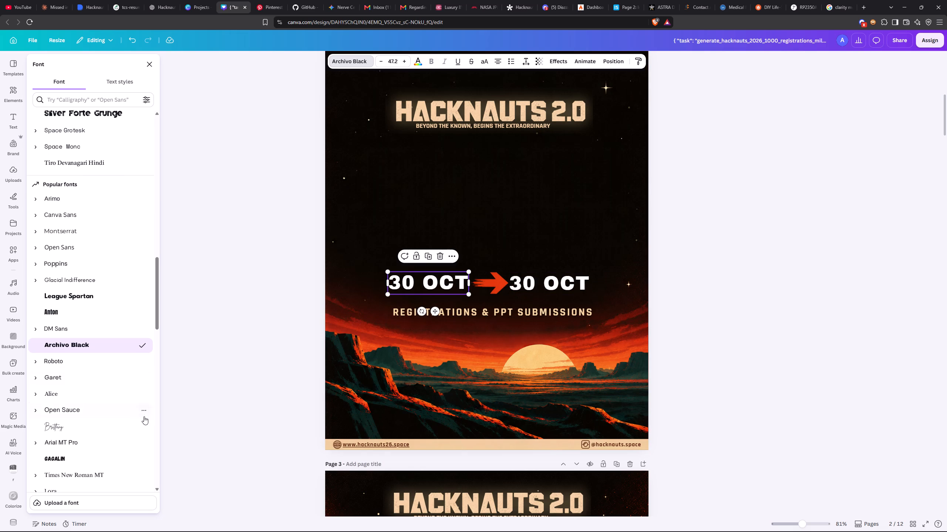
{"action": "scroll", "coordinate": [144, 416], "scroll_direction": "down", "scroll_amount": 1}
{"action": "scroll", "coordinate": [130, 413], "scroll_direction": "up", "scroll_amount": 20}
{"action": "scroll", "coordinate": [130, 413], "scroll_direction": "up", "scroll_amount": 5}
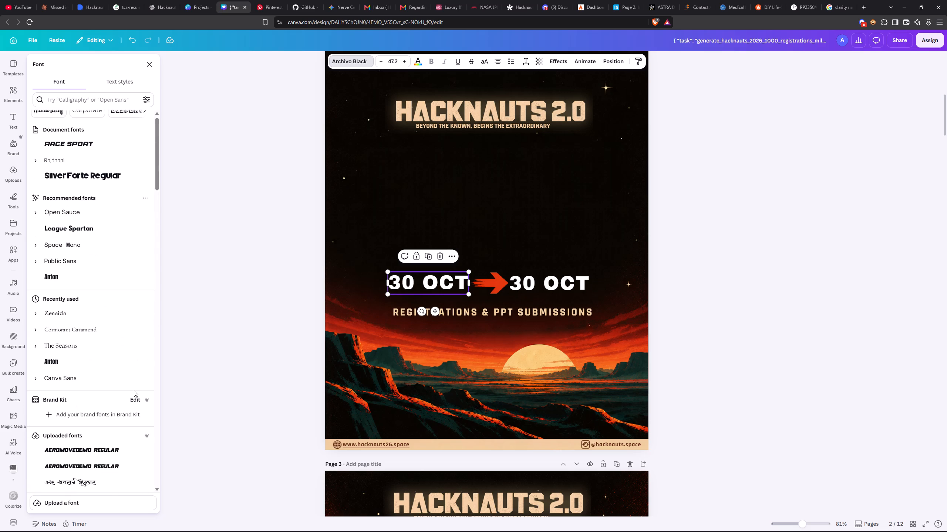
{"action": "scroll", "coordinate": [134, 391], "scroll_direction": "up", "scroll_amount": 4}
{"action": "left_click", "coordinate": [133, 116]}
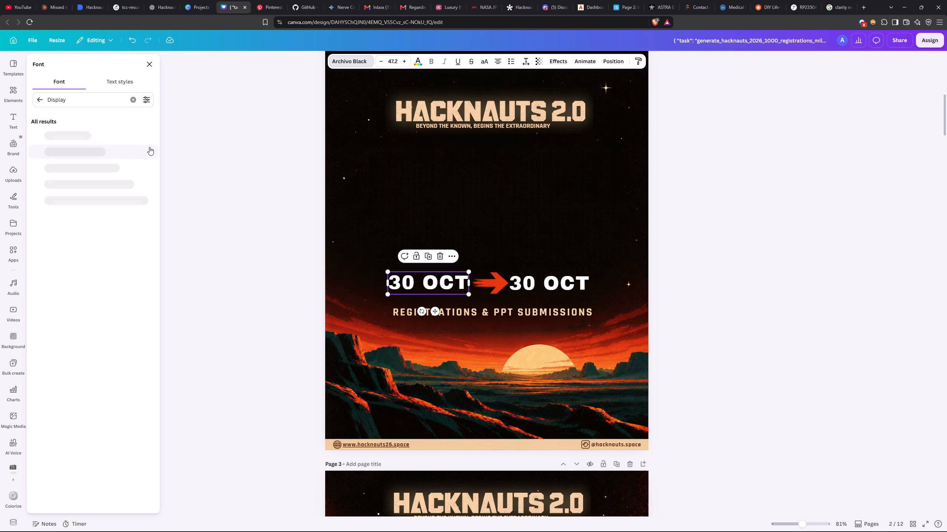
{"action": "left_click", "coordinate": [92, 201]}
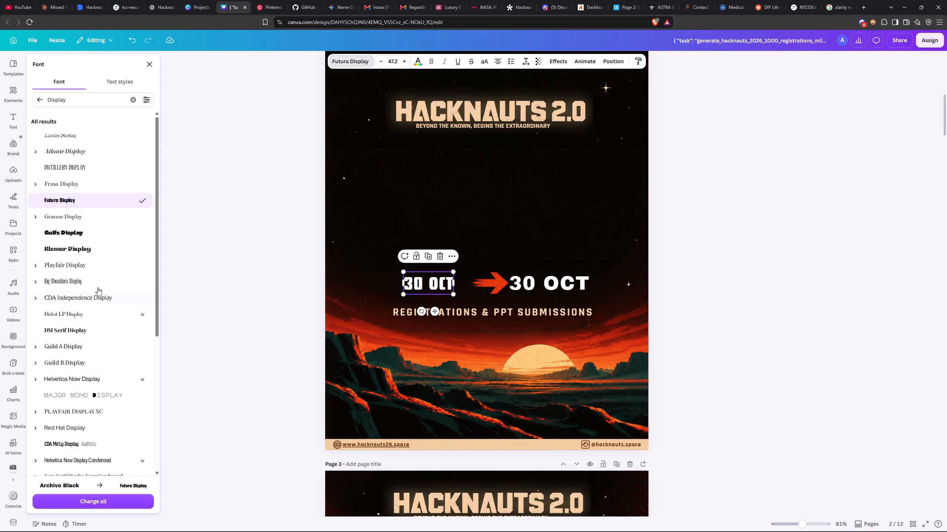
{"action": "scroll", "coordinate": [99, 280], "scroll_direction": "down", "scroll_amount": 2}
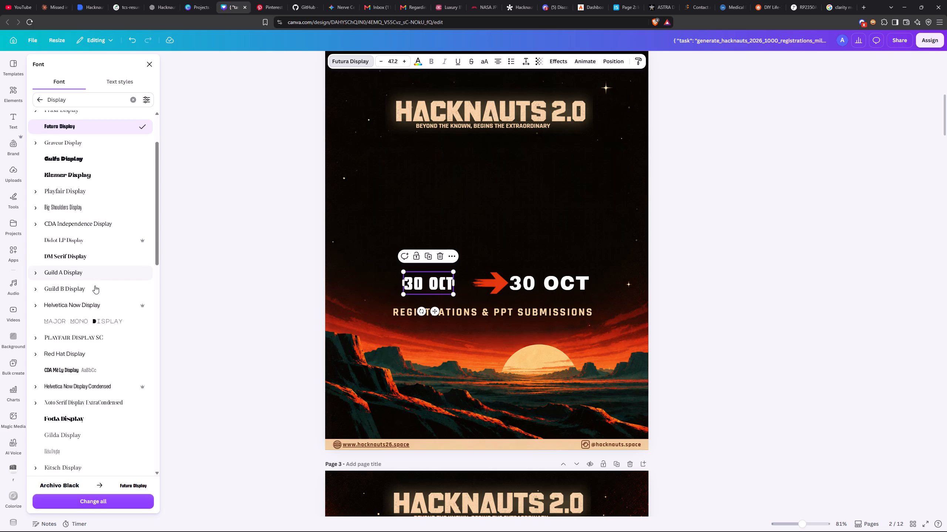
Enlarge the Futura Display "30 OCT" to about size 79.1 and position it just left of the arrow.
{"action": "left_click_drag", "start_coordinate": [403, 272], "coordinate": [364, 269]}
{"action": "left_click_drag", "start_coordinate": [408, 277], "coordinate": [424, 282]}
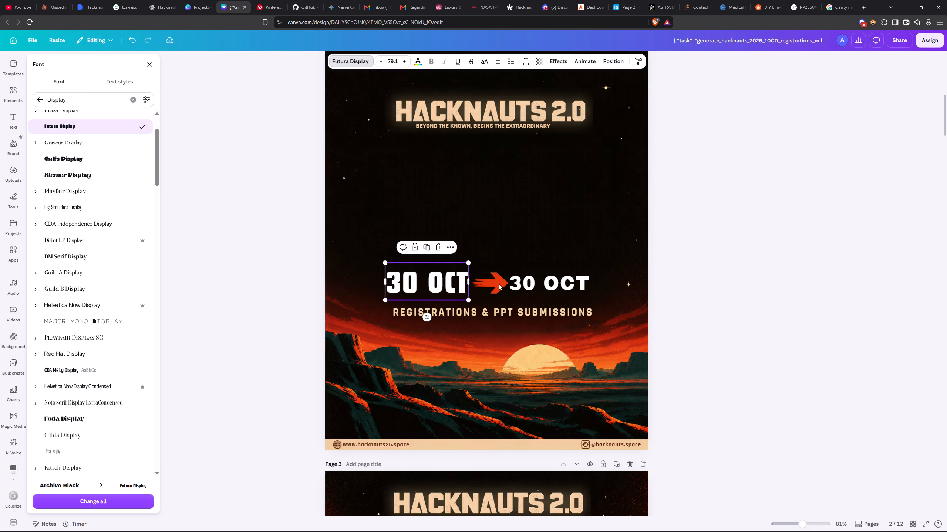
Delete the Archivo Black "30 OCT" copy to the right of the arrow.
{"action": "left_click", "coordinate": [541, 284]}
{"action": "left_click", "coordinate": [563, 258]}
Duplicate the enlarged Futura Display "30 OCT" text and place the copy directly to the right of the arrow.
{"action": "left_click", "coordinate": [426, 280]}
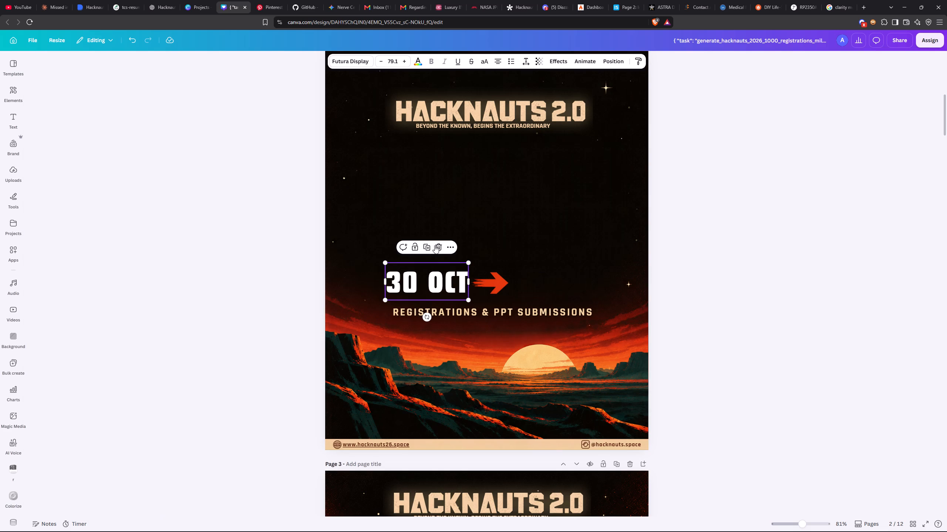
{"action": "left_click", "coordinate": [427, 243]}
{"action": "left_click_drag", "start_coordinate": [446, 279], "coordinate": [566, 275]}
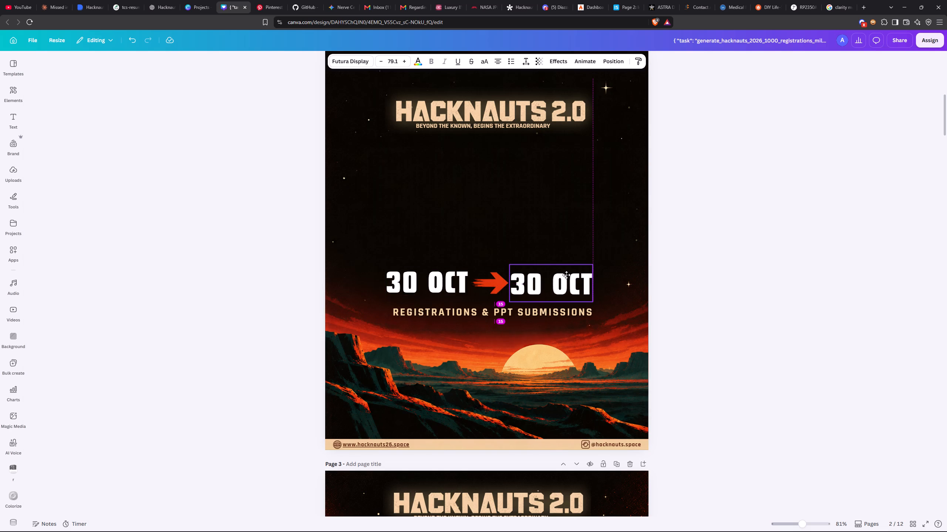
Nudge the copied "30 OCT" to the right of the arrow so it is level with the left one.
{"action": "left_click_drag", "start_coordinate": [566, 275], "coordinate": [567, 273]}
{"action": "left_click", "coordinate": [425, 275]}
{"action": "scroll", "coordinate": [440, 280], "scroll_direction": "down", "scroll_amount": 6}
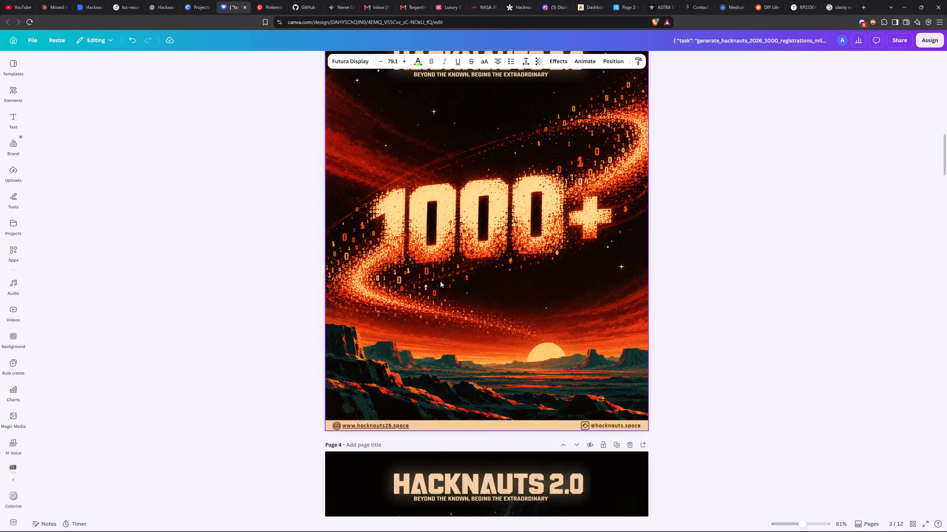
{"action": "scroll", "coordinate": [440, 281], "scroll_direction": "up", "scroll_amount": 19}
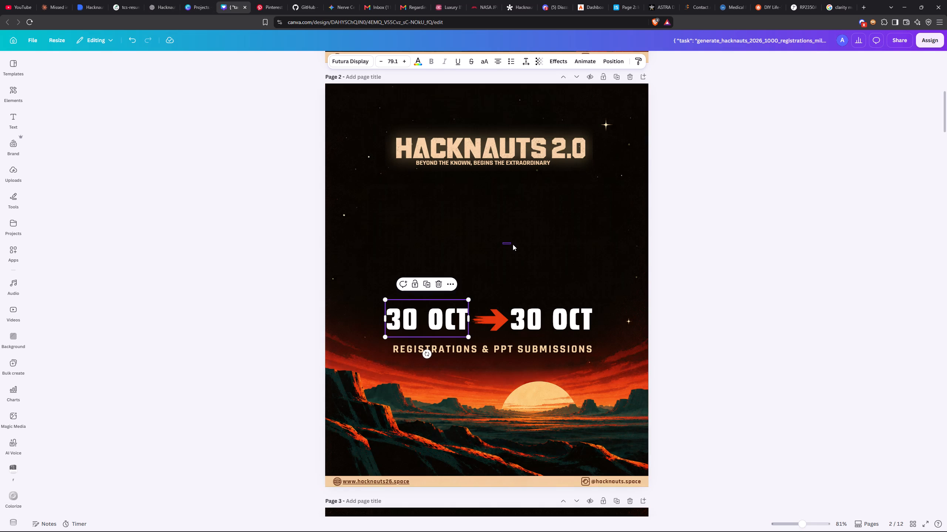
{"action": "key", "text": "ctrl+v"}
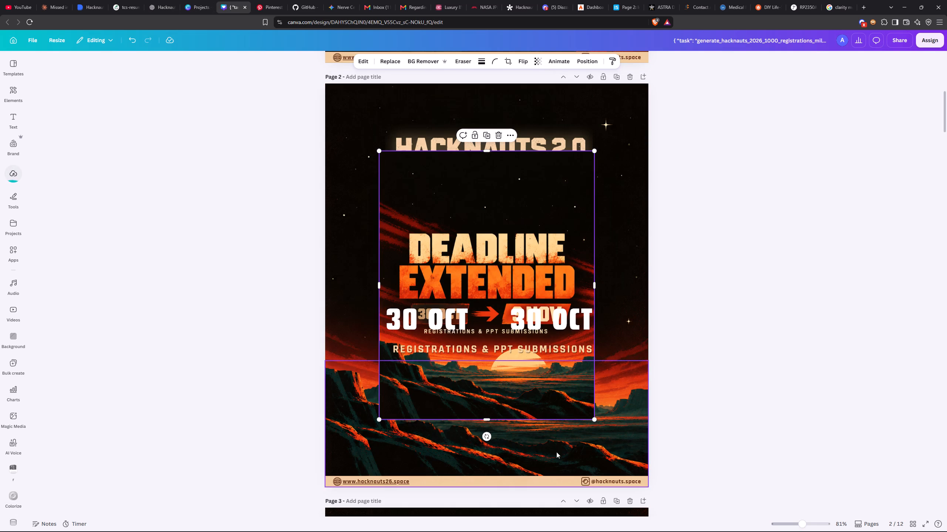
Crop the pasted reference image to its "DEADLINE EXTENDED" title and date row, and place it between the logo and the new dates.
{"action": "left_click_drag", "start_coordinate": [489, 417], "coordinate": [523, 299]}
{"action": "left_click_drag", "start_coordinate": [535, 277], "coordinate": [535, 262]}
{"action": "left_click_drag", "start_coordinate": [488, 286], "coordinate": [483, 310]}
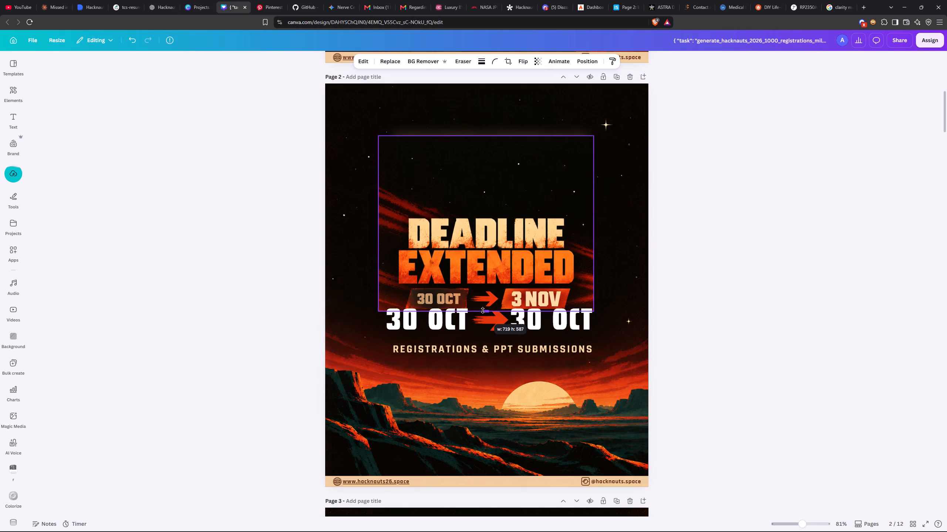
{"action": "left_click_drag", "start_coordinate": [483, 310], "coordinate": [485, 308]}
{"action": "left_click_drag", "start_coordinate": [486, 137], "coordinate": [488, 171]}
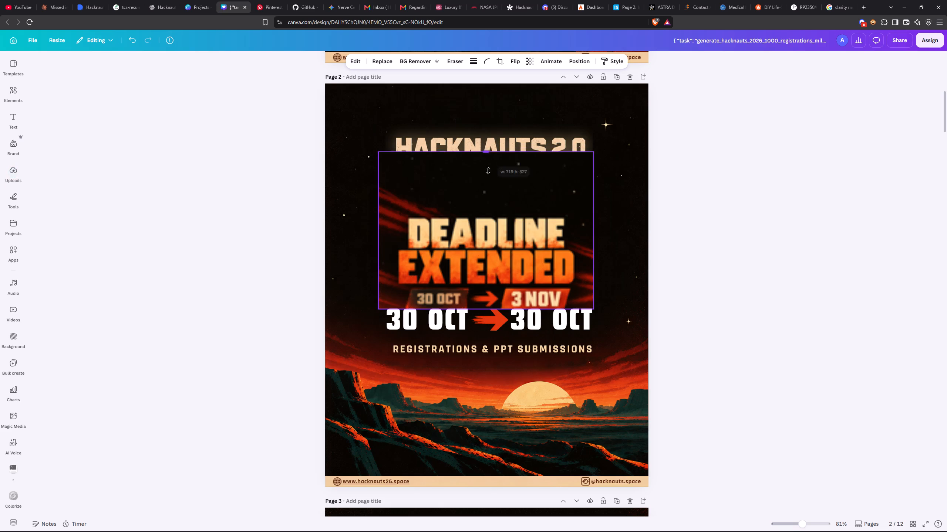
{"action": "left_click_drag", "start_coordinate": [488, 171], "coordinate": [490, 211]}
{"action": "left_click_drag", "start_coordinate": [491, 250], "coordinate": [495, 226]}
Recolour the "30 OCT" left of the arrow with the cream sampled from "DEADLINE" in the reference image.
{"action": "left_click", "coordinate": [441, 318]}
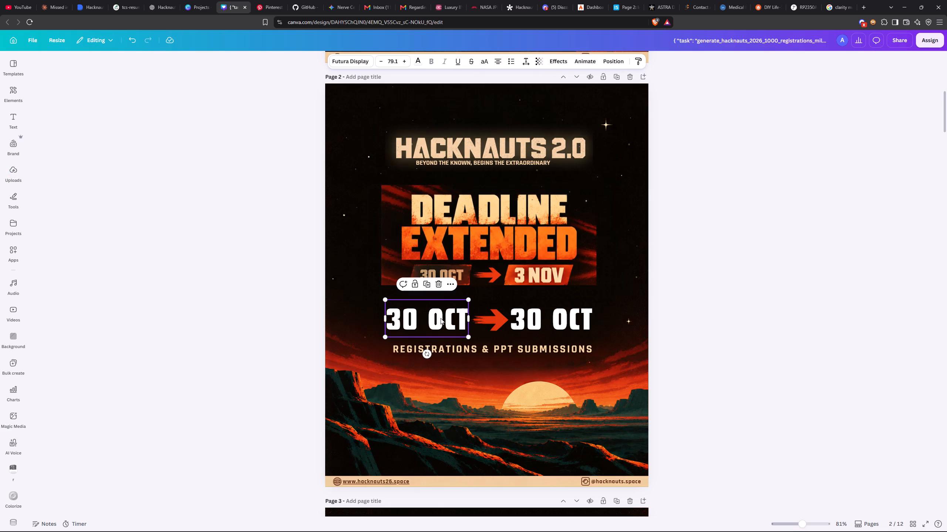
{"action": "left_click", "coordinate": [420, 57]}
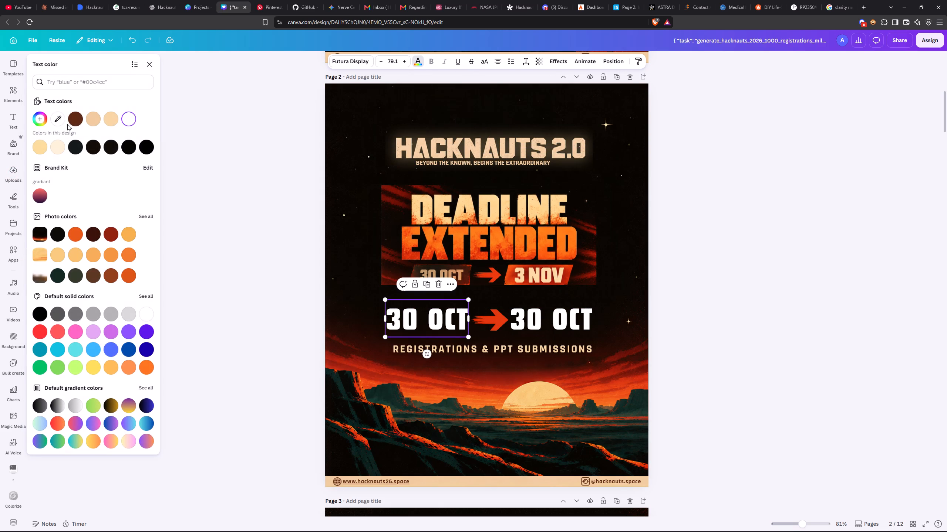
{"action": "left_click", "coordinate": [61, 121]}
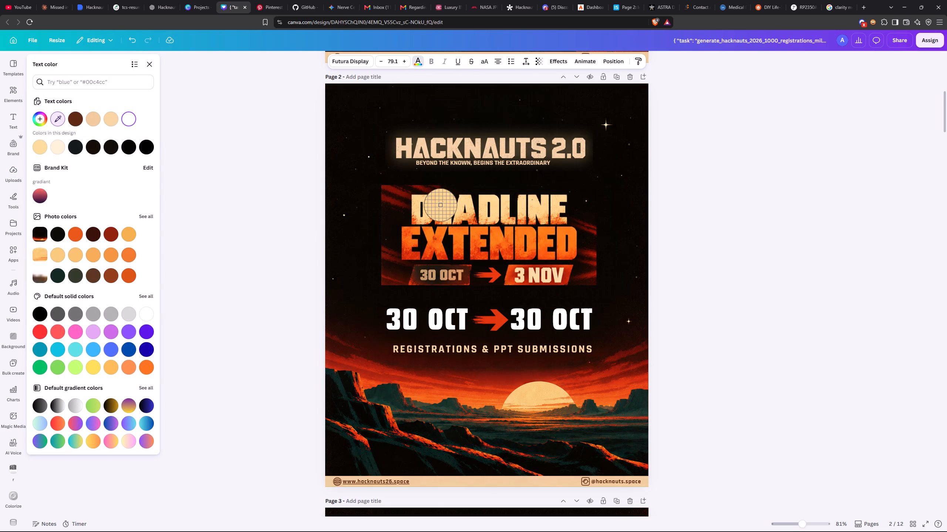
{"action": "left_click", "coordinate": [441, 205]}
Recolour the "30 OCT" right of the arrow with the orange sampled from "EXTENDED" in the reference image.
{"action": "left_click", "coordinate": [540, 325]}
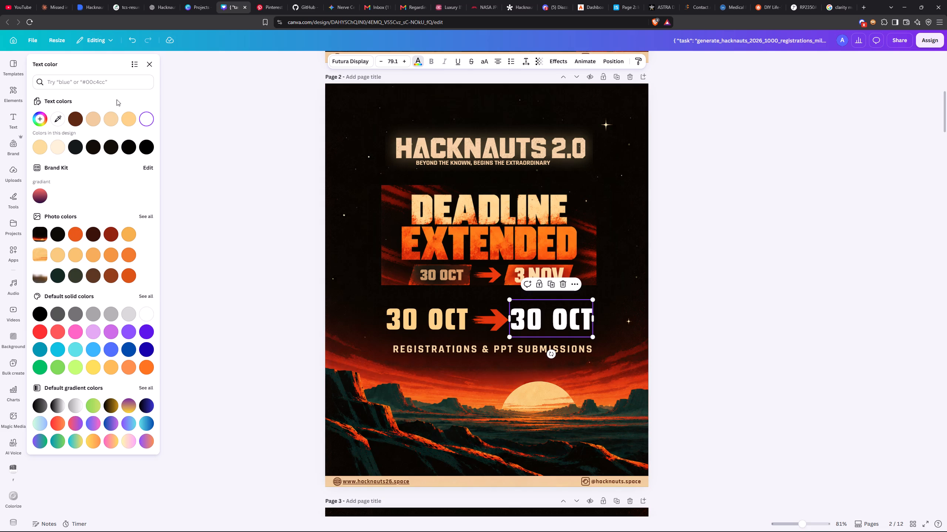
{"action": "left_click", "coordinate": [57, 114]}
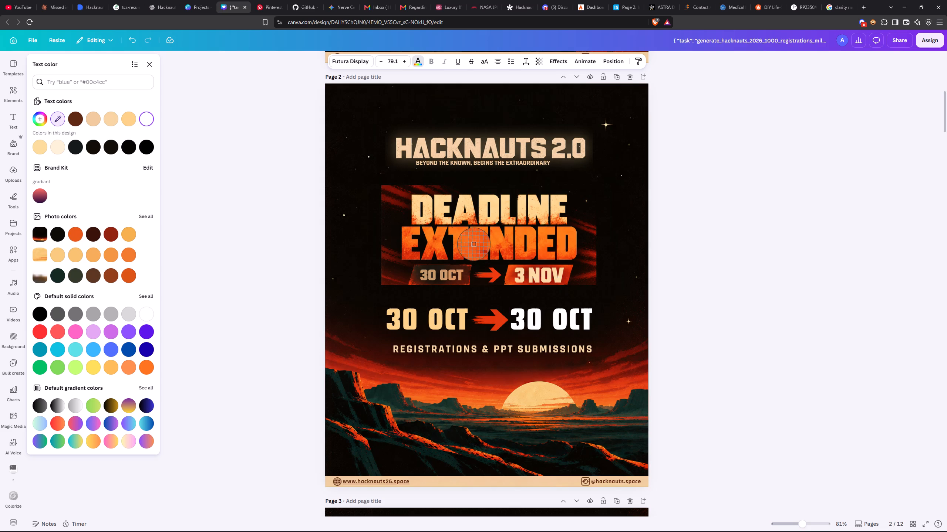
{"action": "left_click", "coordinate": [475, 255]}
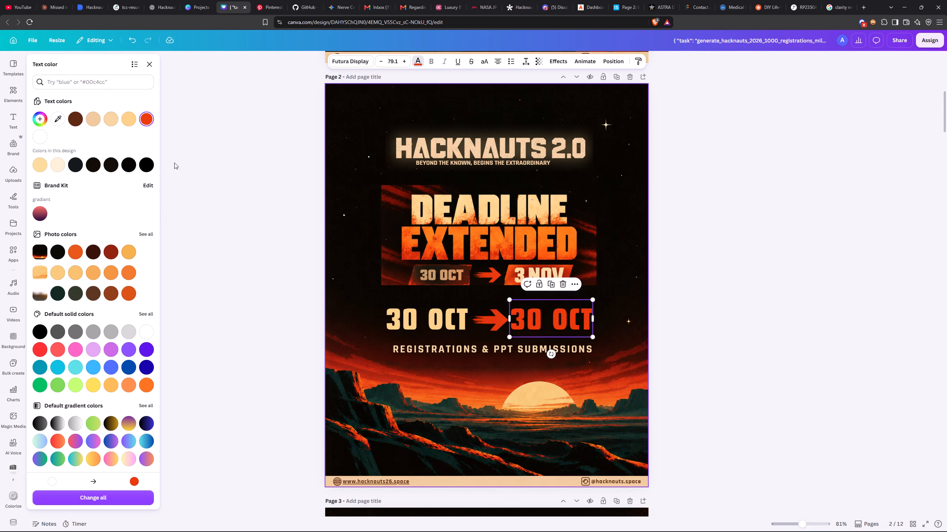
{"action": "left_click", "coordinate": [56, 122]}
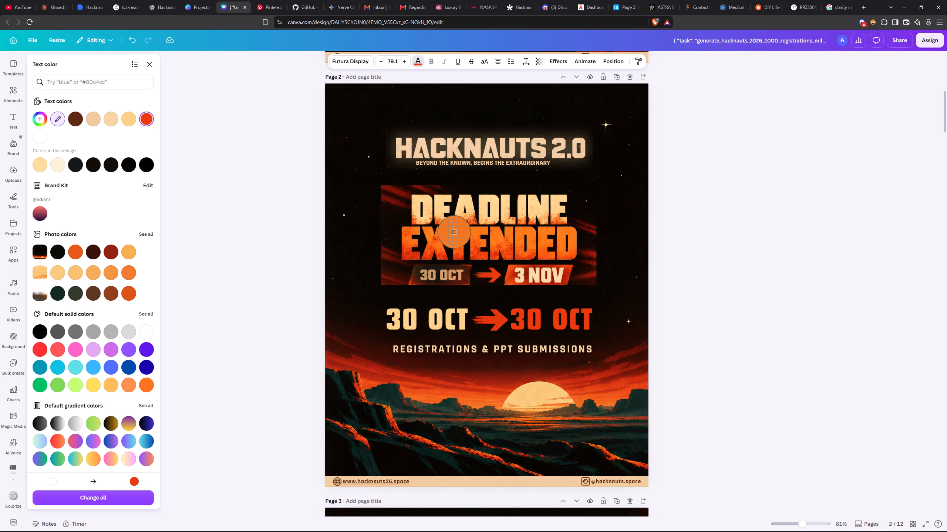
{"action": "left_click", "coordinate": [459, 229]}
Change the orange date text right of the arrow to "3 NOV".
{"action": "double_click", "coordinate": [545, 317]}
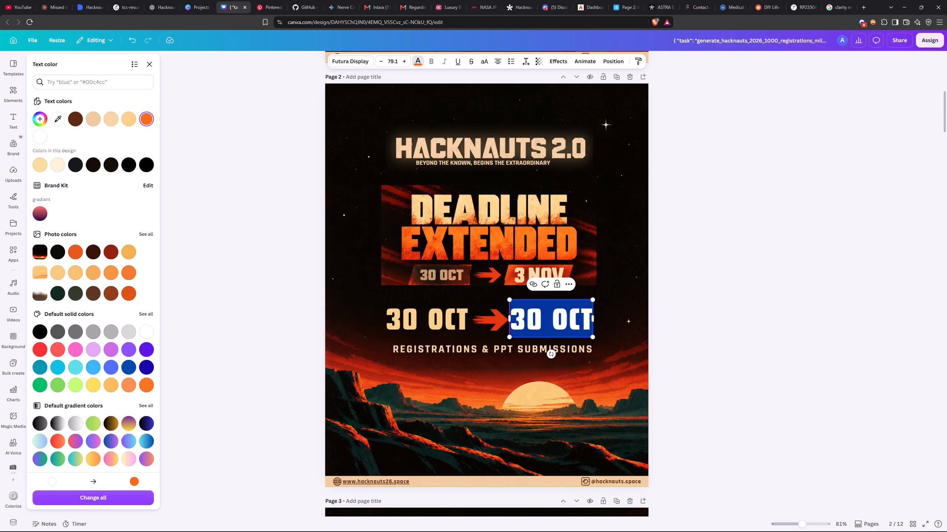
{"action": "left_click", "coordinate": [537, 316]}
{"action": "left_click_drag", "start_coordinate": [547, 313], "coordinate": [589, 312]}
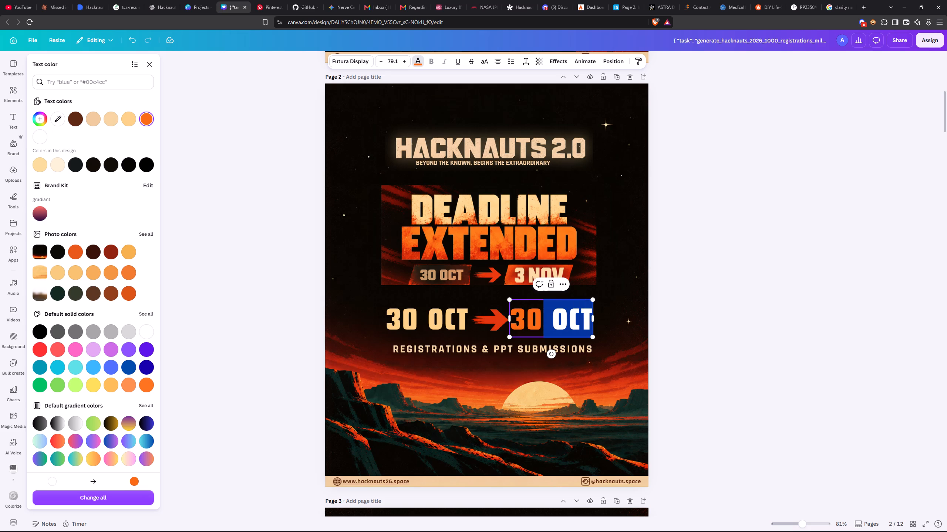
{"action": "left_click_drag", "start_coordinate": [589, 312], "coordinate": [588, 313]}
{"action": "left_click", "coordinate": [539, 311]}
{"action": "left_click_drag", "start_coordinate": [539, 311], "coordinate": [508, 310]}
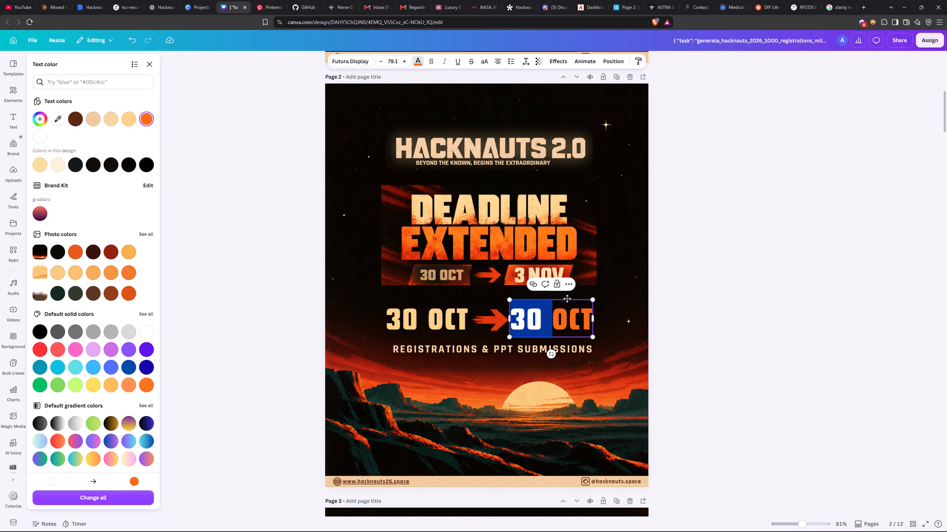
{"action": "key", "text": "3"}
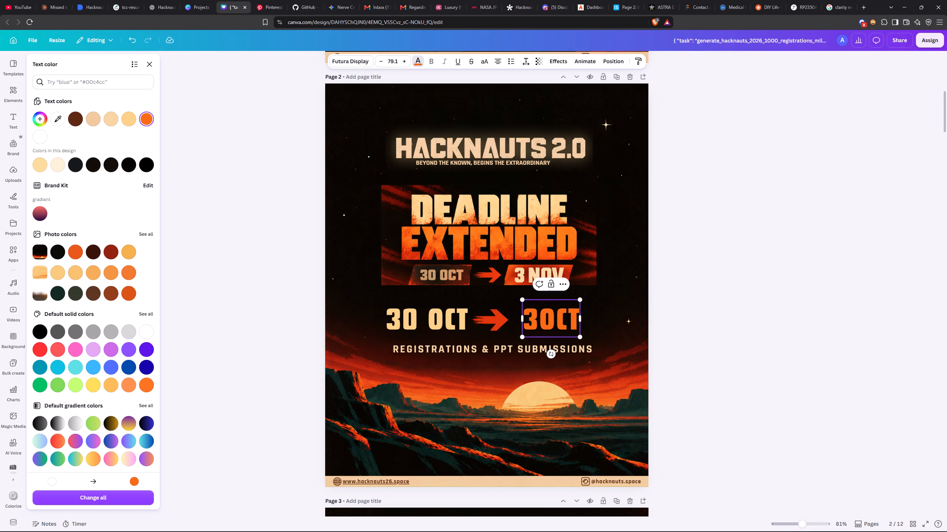
{"action": "left_click_drag", "start_coordinate": [542, 325], "coordinate": [579, 321]}
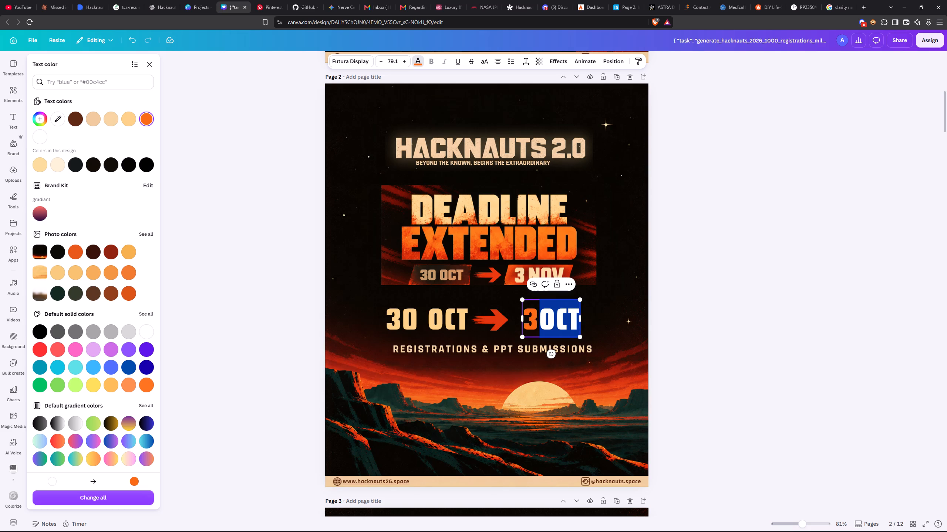
{"action": "type", "text": "no"}
{"action": "key", "text": "BackSpace"}
{"action": "key", "text": "BackSpace"}
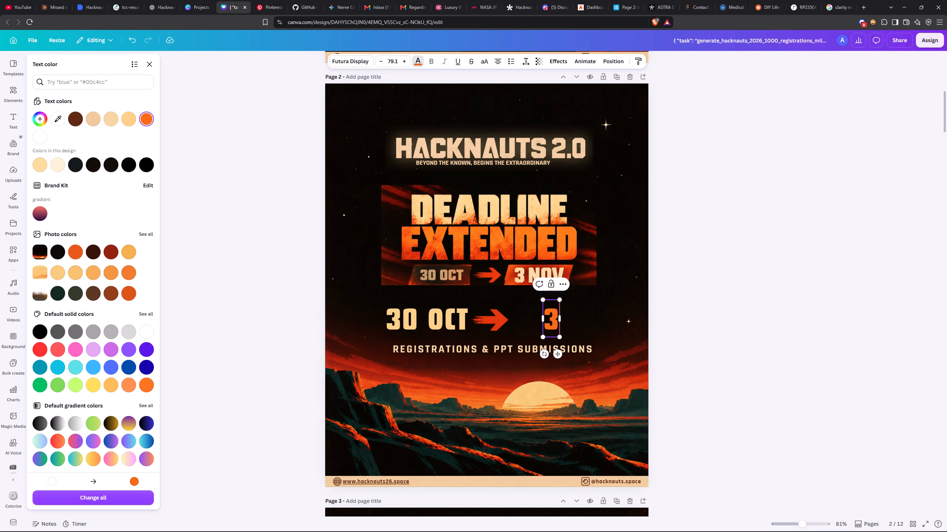
{"action": "type", "text": "NHO}"}
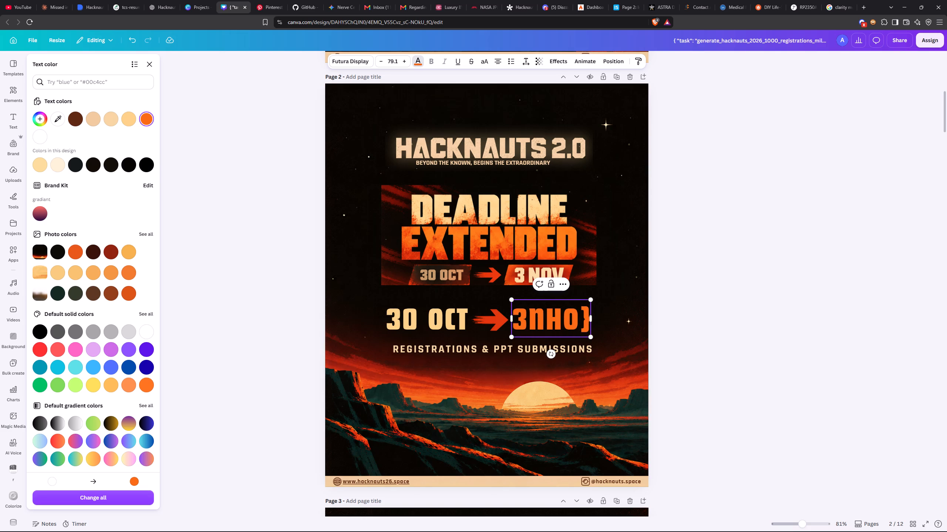
{"action": "key", "text": "shift+BackSpace"}
{"action": "key", "text": "shift+BackSpace"}
{"action": "key", "text": "shift+BackSpace"}
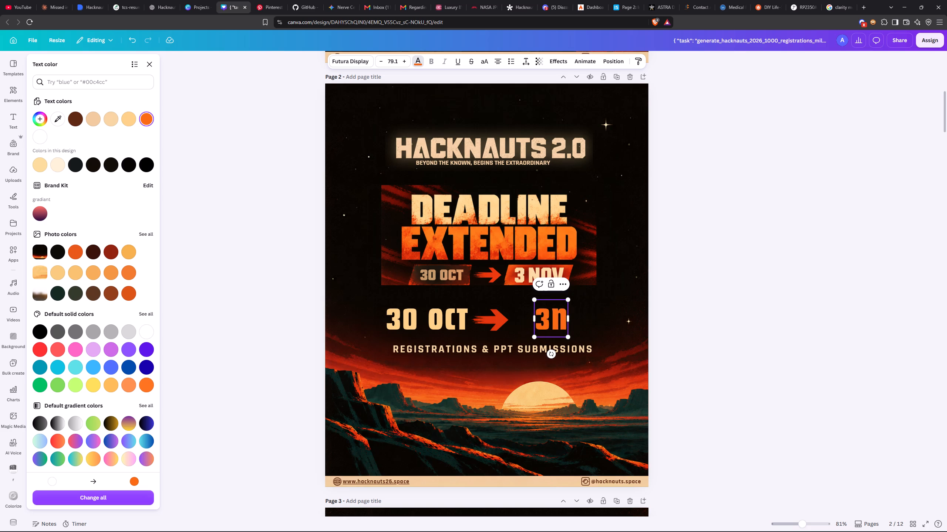
{"action": "type", "text": "OV"}
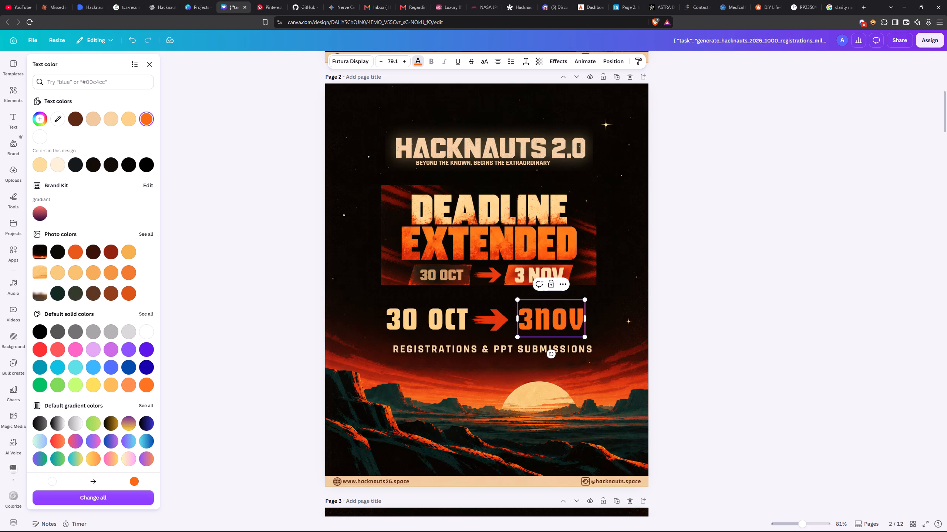
{"action": "left_click", "coordinate": [537, 314]}
{"action": "key", "text": "space"}
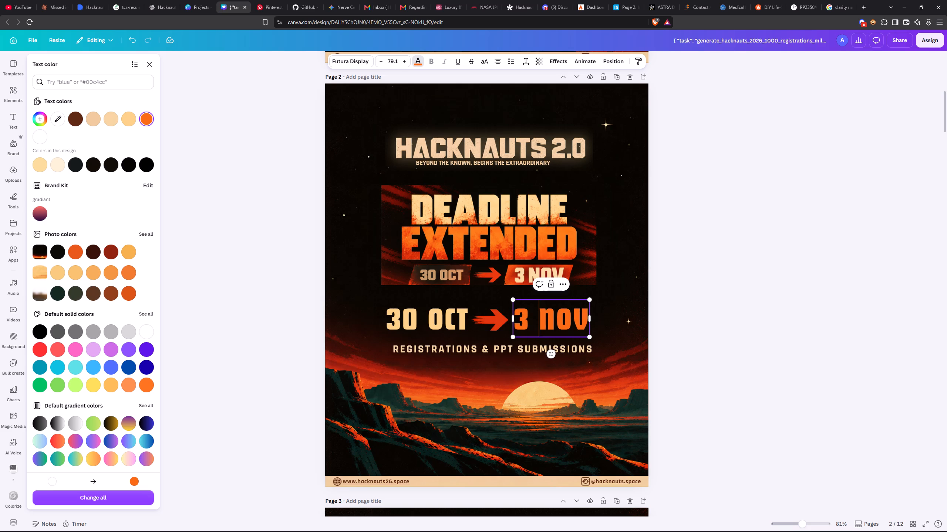
{"action": "left_click", "coordinate": [695, 269]}
{"action": "left_click", "coordinate": [690, 272]}
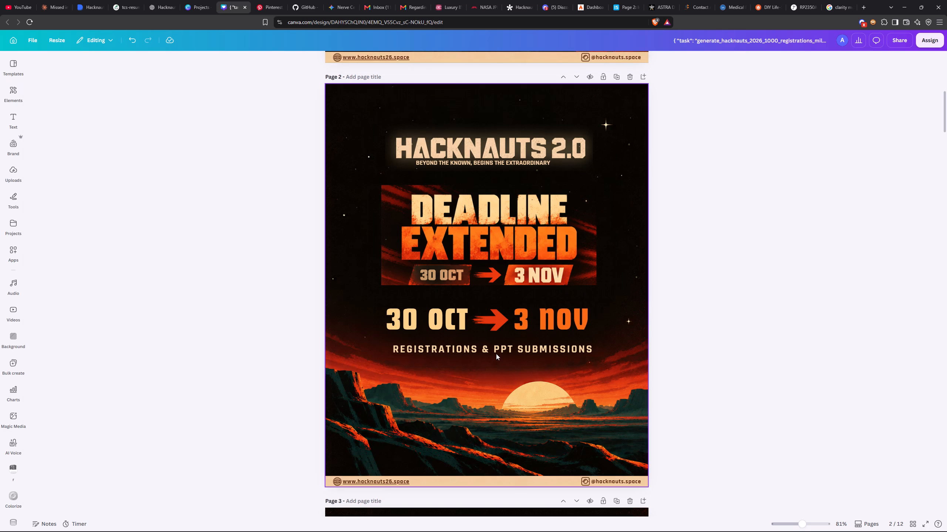
Centre the "REGISTRATIONS & PPT SUBMISSIONS" line horizontally on the page.
{"action": "left_click", "coordinate": [496, 354]}
{"action": "left_click_drag", "start_coordinate": [427, 346], "coordinate": [425, 346]}
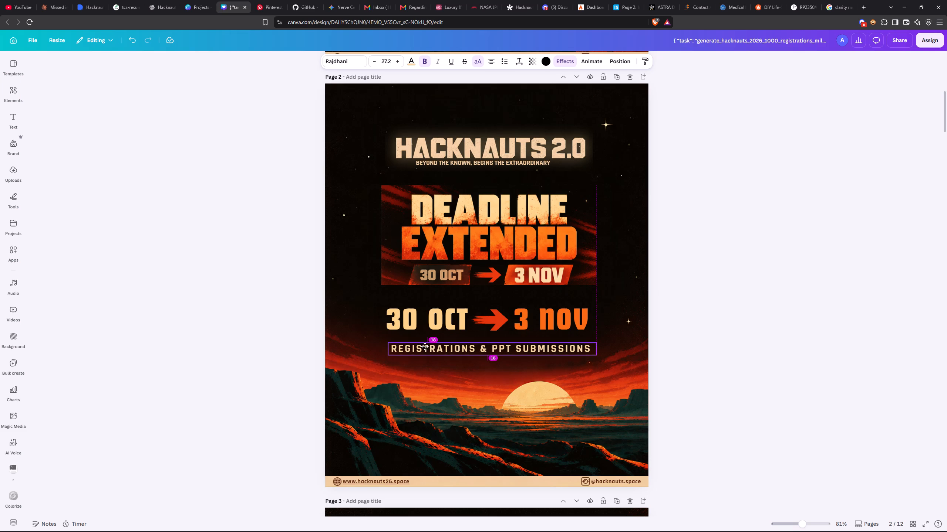
{"action": "left_click_drag", "start_coordinate": [425, 346], "coordinate": [422, 346]}
{"action": "right_click", "coordinate": [424, 342]}
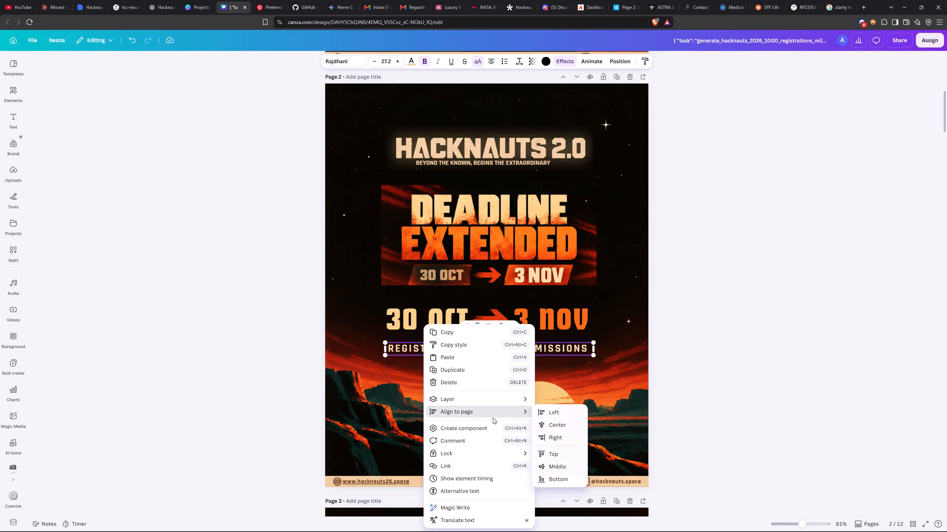
{"action": "left_click", "coordinate": [556, 422]}
{"action": "left_click", "coordinate": [732, 350]}
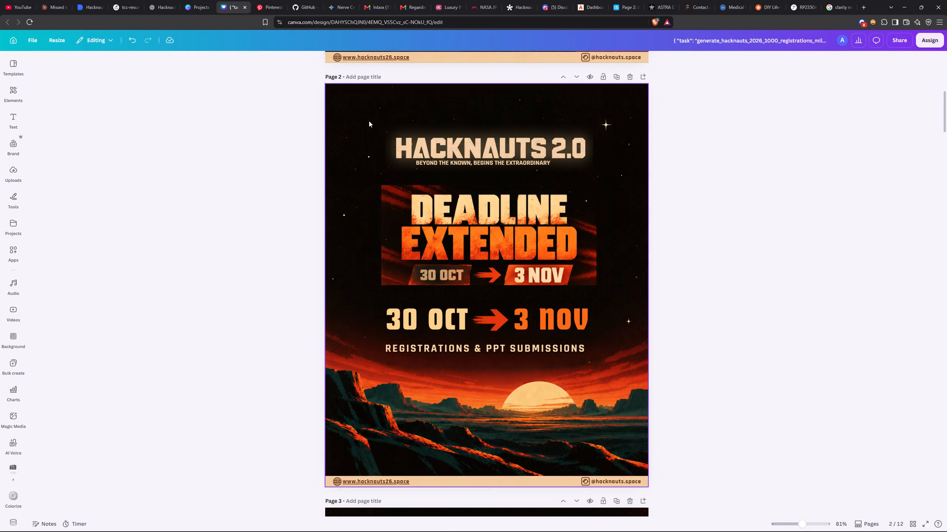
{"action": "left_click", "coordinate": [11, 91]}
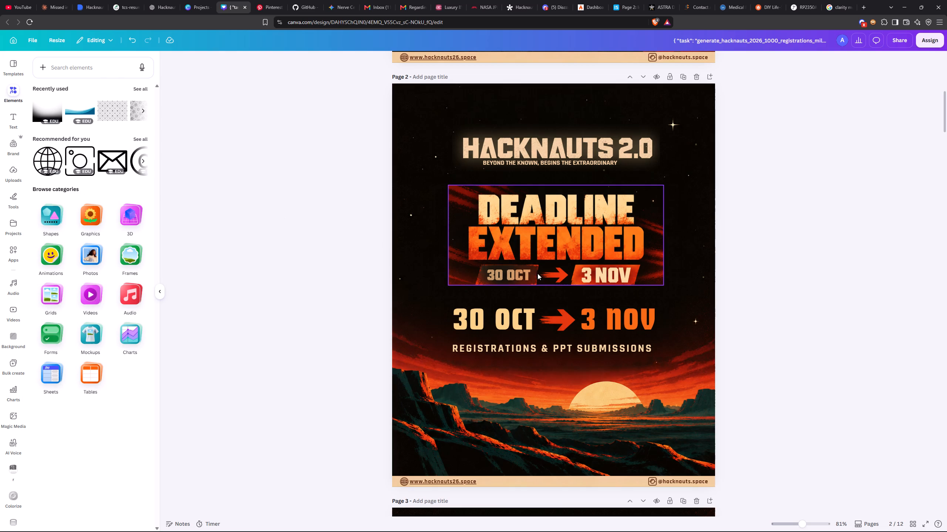
Move the cropped reference image to the top of the page, over the Hacknauts 2.0 logo.
{"action": "left_click_drag", "start_coordinate": [522, 259], "coordinate": [518, 161]}
Add a text box to page 2 reading "DEADLINE" and "EXTENDED" on two lines.
{"action": "left_click", "coordinate": [510, 235]}
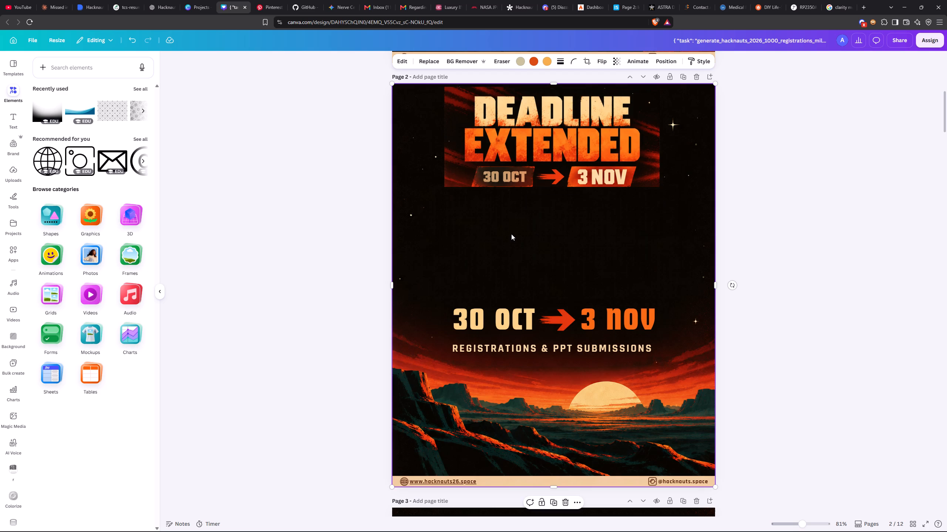
{"action": "key", "text": "t"}
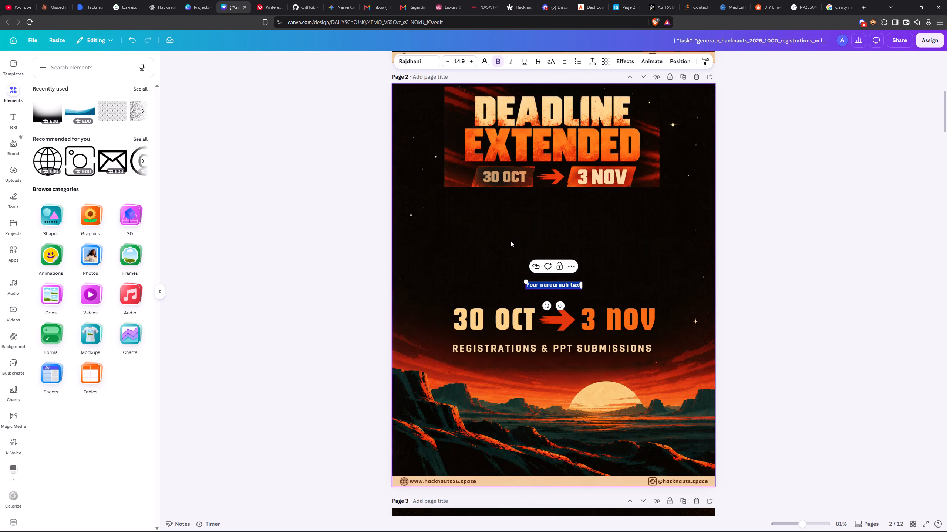
{"action": "type", "text": "DEADLINE"}
{"action": "key", "text": "space"}
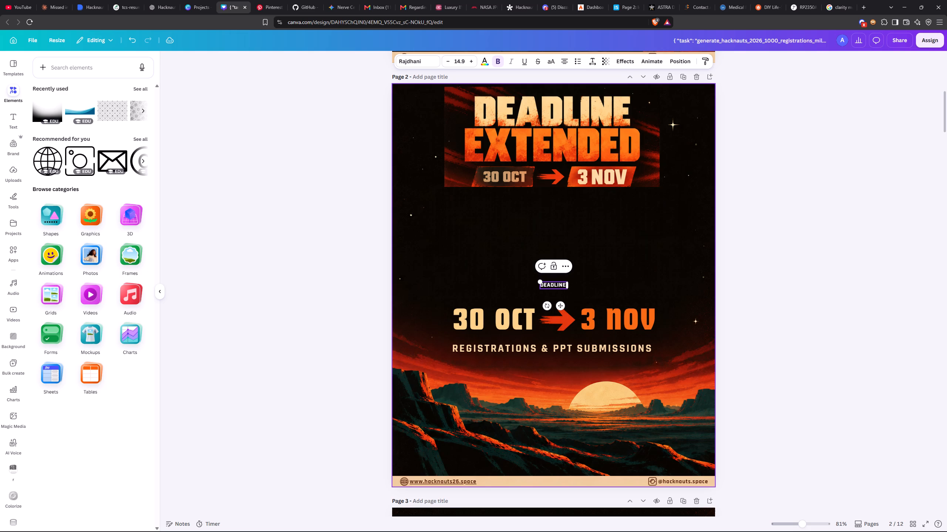
{"action": "key", "text": "Return"}
{"action": "type", "text": "EXTENDED"}
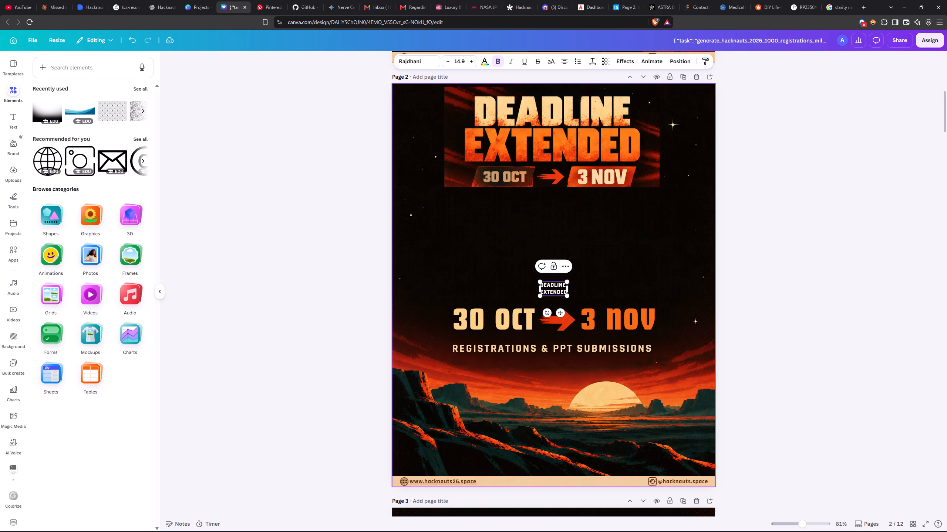
{"action": "key", "text": "space"}
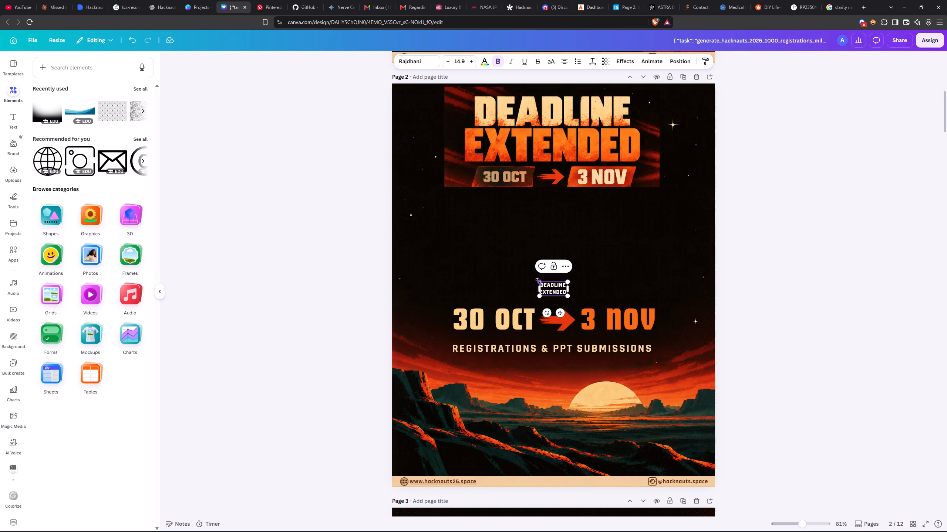
Enlarge the "DEADLINE EXTENDED" text to size 79.9 and place it between the reference image and the date row.
{"action": "left_click_drag", "start_coordinate": [538, 280], "coordinate": [404, 239]}
{"action": "left_click_drag", "start_coordinate": [503, 257], "coordinate": [520, 257]}
{"action": "left_click", "coordinate": [829, 274]}
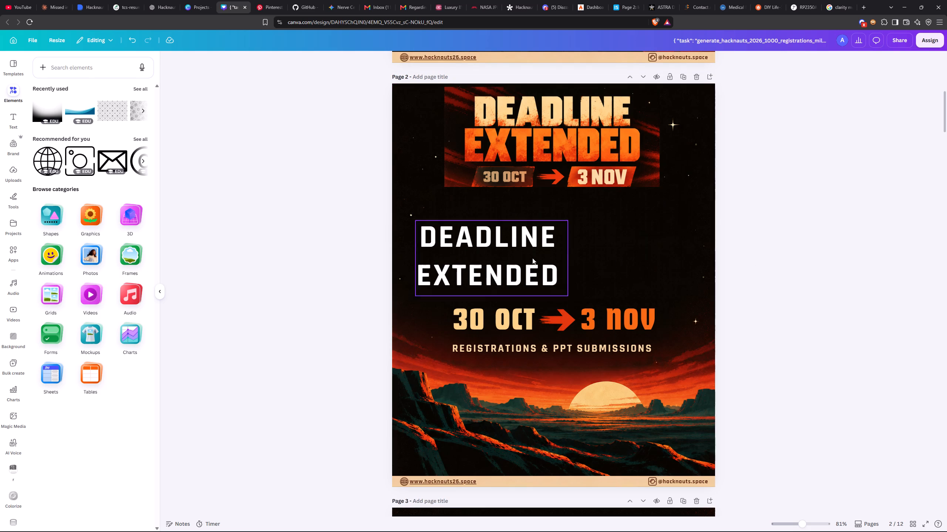
{"action": "left_click_drag", "start_coordinate": [532, 256], "coordinate": [590, 251]}
Set the "DEADLINE EXTENDED" title's font to Silver Forte Regular.
{"action": "left_click", "coordinate": [438, 66]}
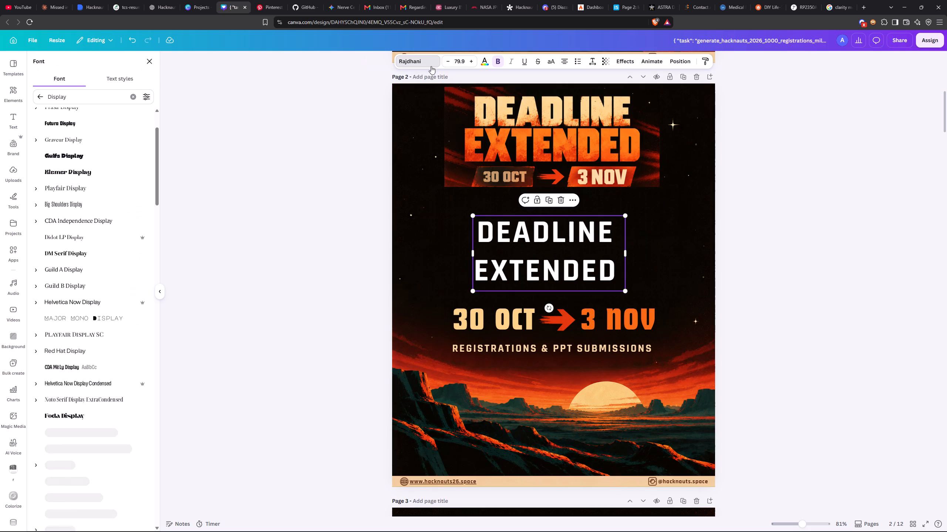
{"action": "scroll", "coordinate": [88, 168], "scroll_direction": "up", "scroll_amount": 12}
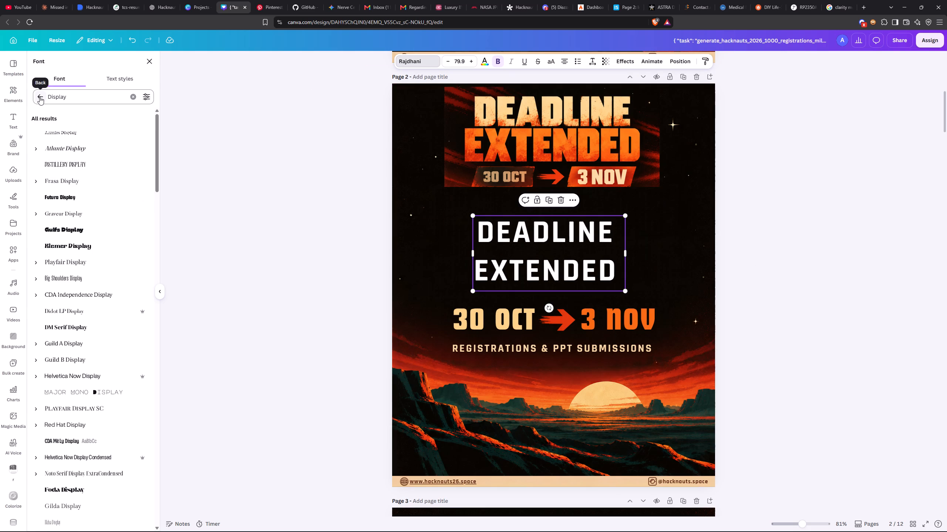
{"action": "left_click", "coordinate": [72, 484]}
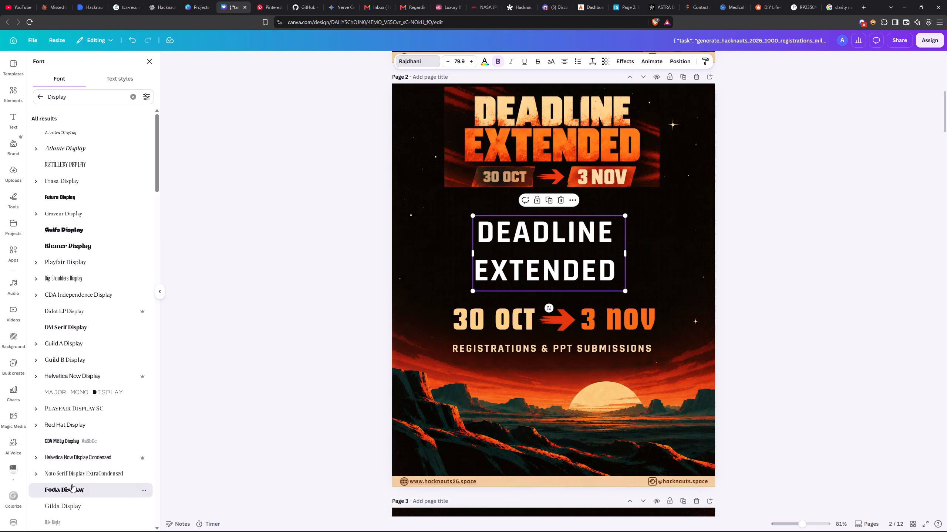
{"action": "left_click", "coordinate": [39, 98]}
{"action": "left_click", "coordinate": [80, 192]}
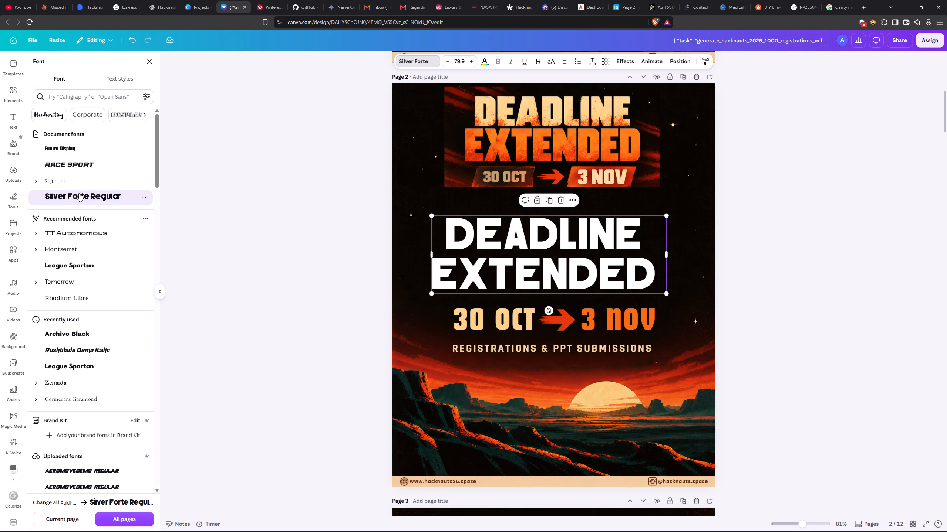
Move the title just above the date row and narrow its text box to fit closely around the two lines.
{"action": "left_click_drag", "start_coordinate": [580, 254], "coordinate": [590, 268]}
{"action": "left_click_drag", "start_coordinate": [677, 265], "coordinate": [666, 267]}
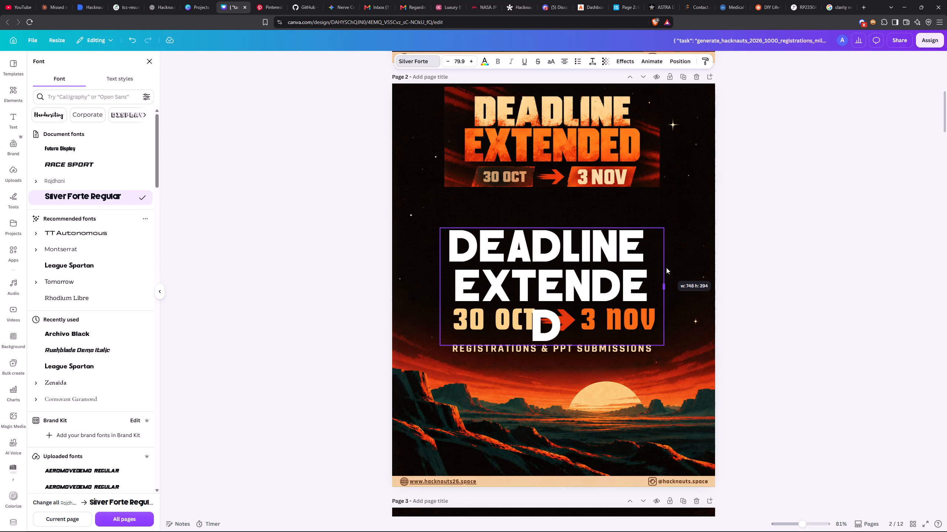
{"action": "left_click_drag", "start_coordinate": [666, 267], "coordinate": [669, 269]}
{"action": "right_click", "coordinate": [617, 271]}
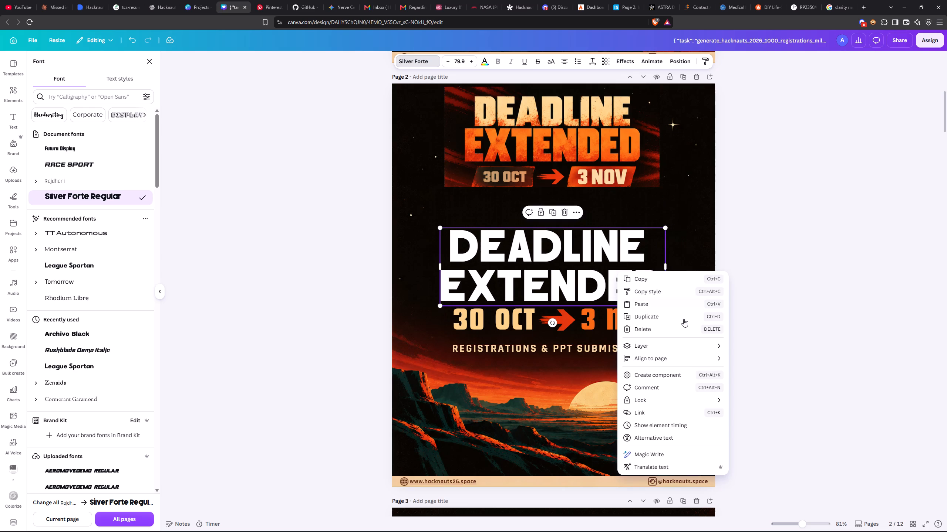
{"action": "left_click", "coordinate": [742, 373]}
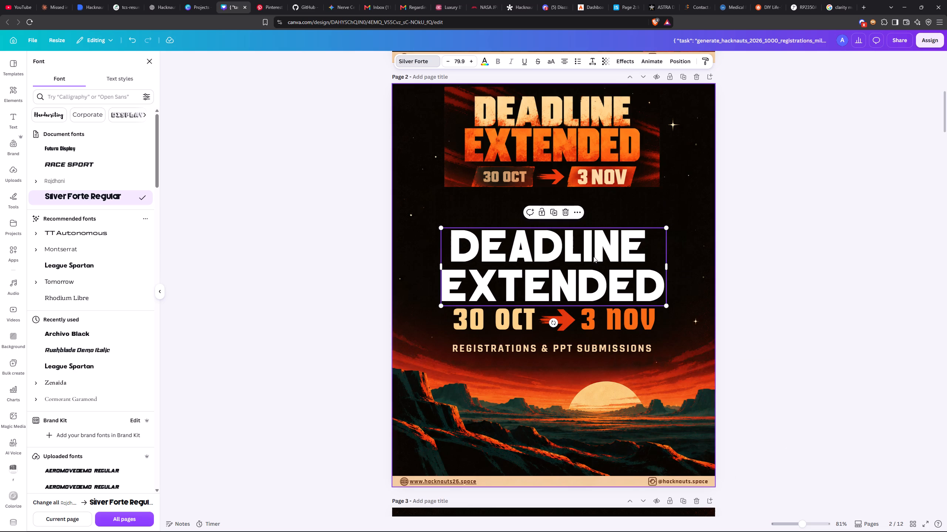
Recolour the word "DEADLINE" with the cream sampled from the "30 OCT" text.
{"action": "left_click", "coordinate": [593, 256]}
{"action": "left_click_drag", "start_coordinate": [651, 243], "coordinate": [455, 248]}
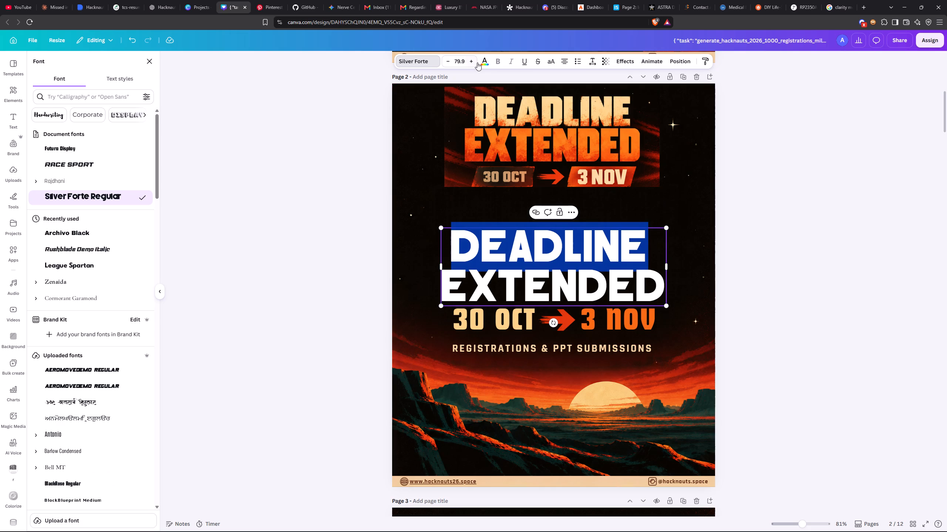
{"action": "left_click", "coordinate": [482, 62]}
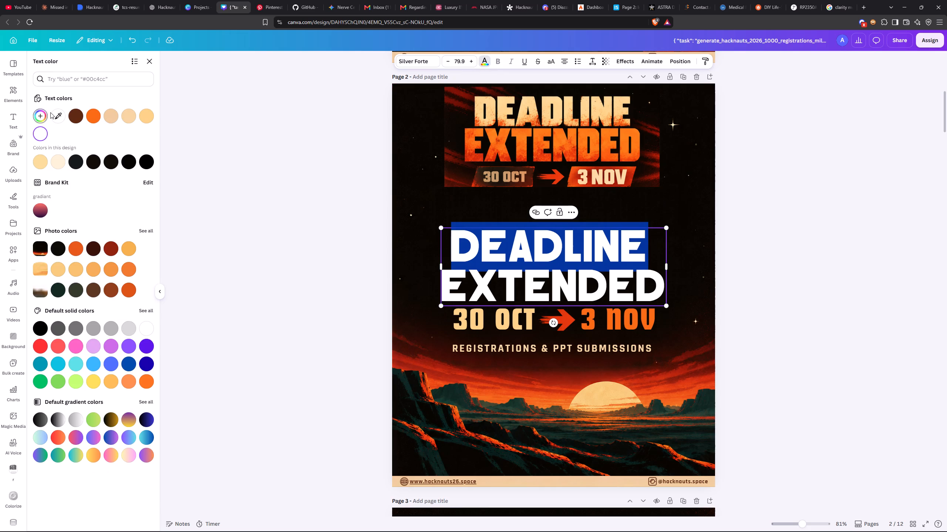
{"action": "left_click", "coordinate": [50, 112]}
{"action": "left_click", "coordinate": [53, 114]}
{"action": "left_click", "coordinate": [463, 315]}
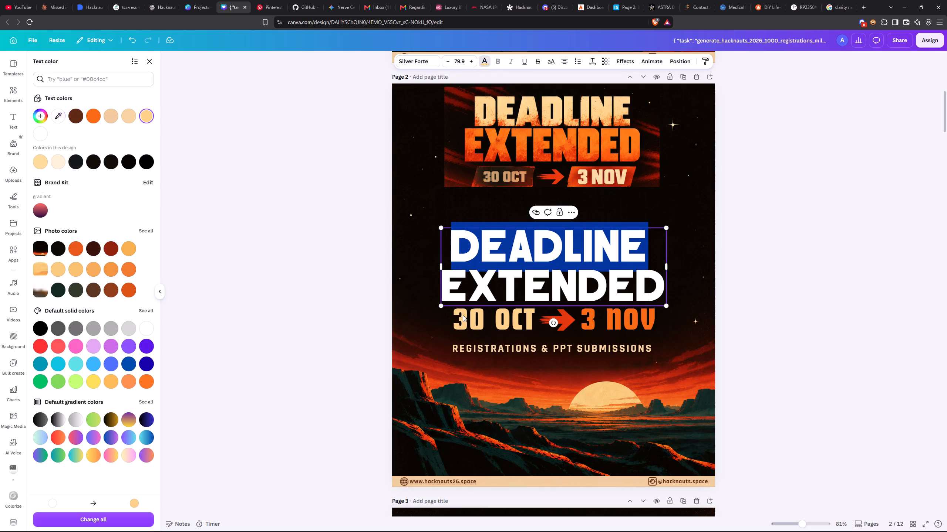
Recolour the word "EXTENDED" with the orange sampled from the "3 NOV" text.
{"action": "left_click", "coordinate": [471, 287]}
{"action": "left_click_drag", "start_coordinate": [448, 286], "coordinate": [674, 278]}
{"action": "left_click", "coordinate": [63, 117]}
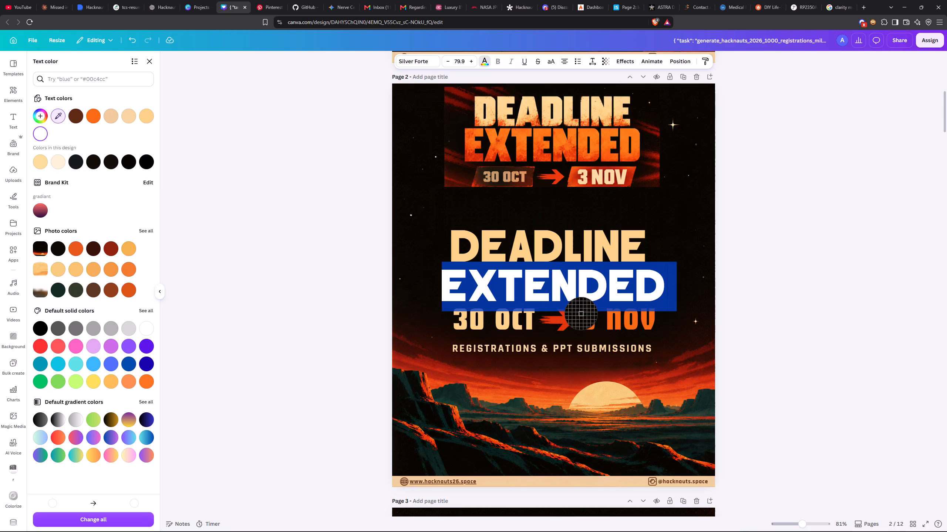
{"action": "left_click", "coordinate": [591, 316]}
{"action": "left_click", "coordinate": [808, 255]}
{"action": "left_click", "coordinate": [801, 256]}
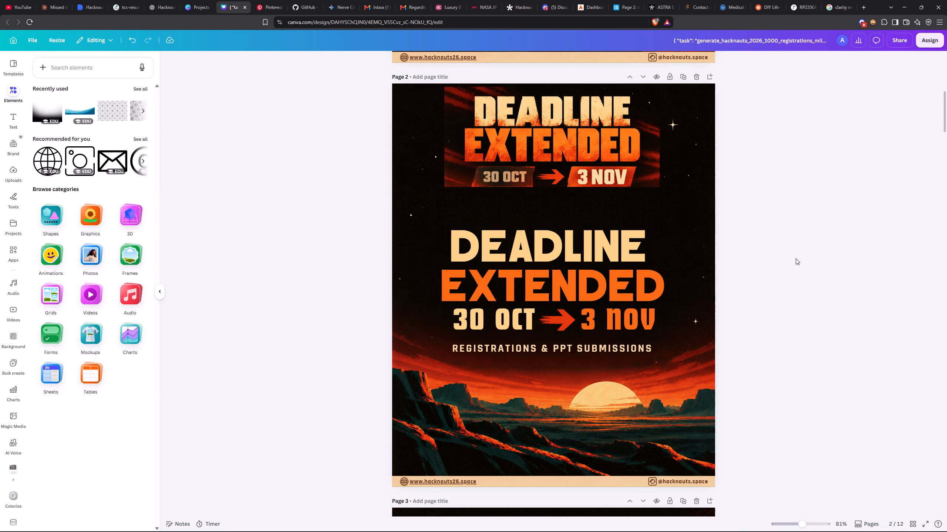
Move the "DEADLINE EXTENDED" title up slightly to leave a gap above the date row.
{"action": "left_click_drag", "start_coordinate": [483, 253], "coordinate": [487, 247]}
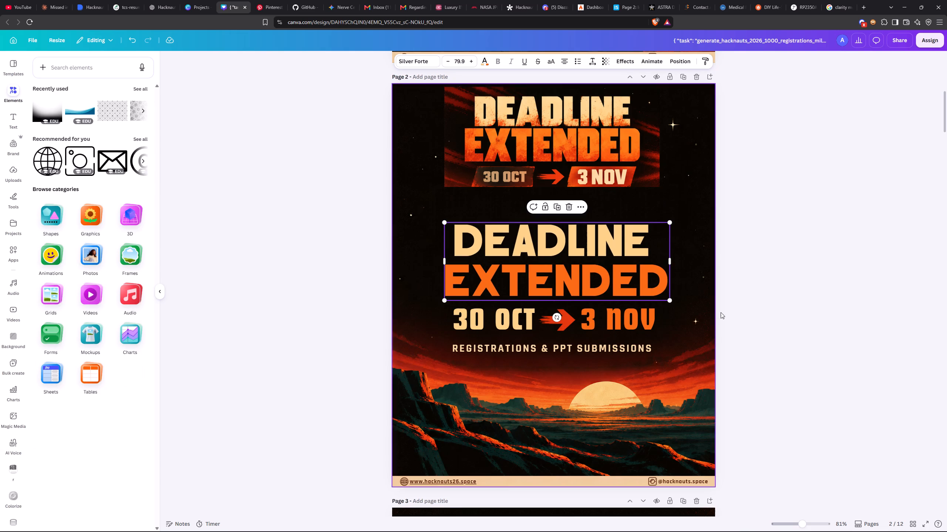
{"action": "left_click", "coordinate": [827, 290]}
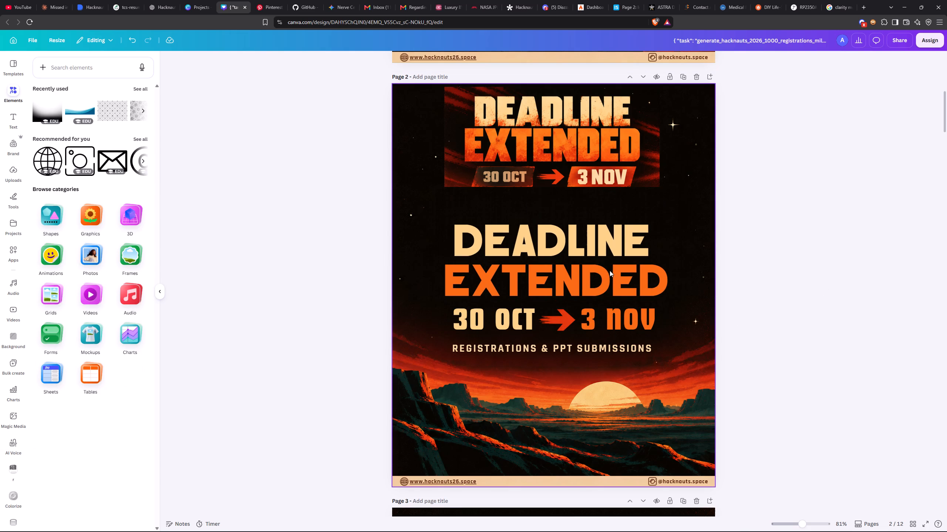
{"action": "left_click", "coordinate": [610, 270]}
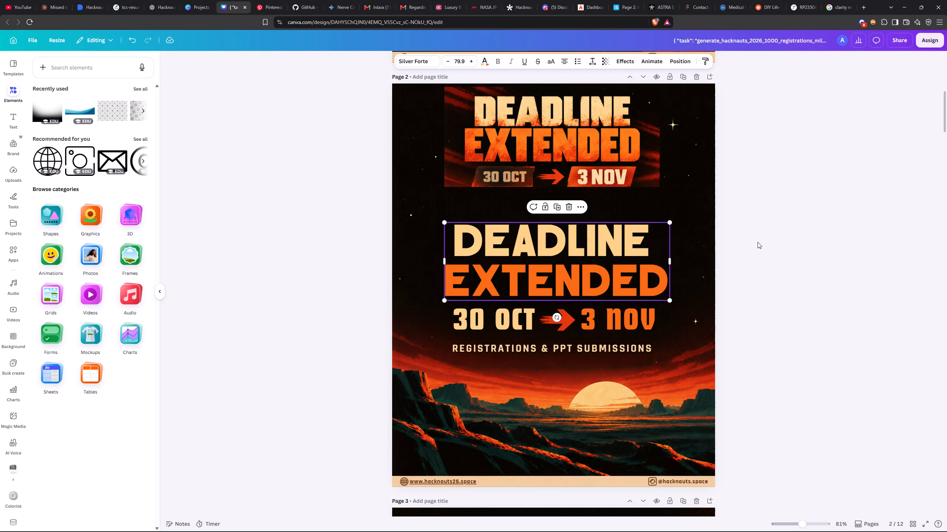
{"action": "left_click", "coordinate": [758, 242]}
{"action": "left_click", "coordinate": [487, 314]}
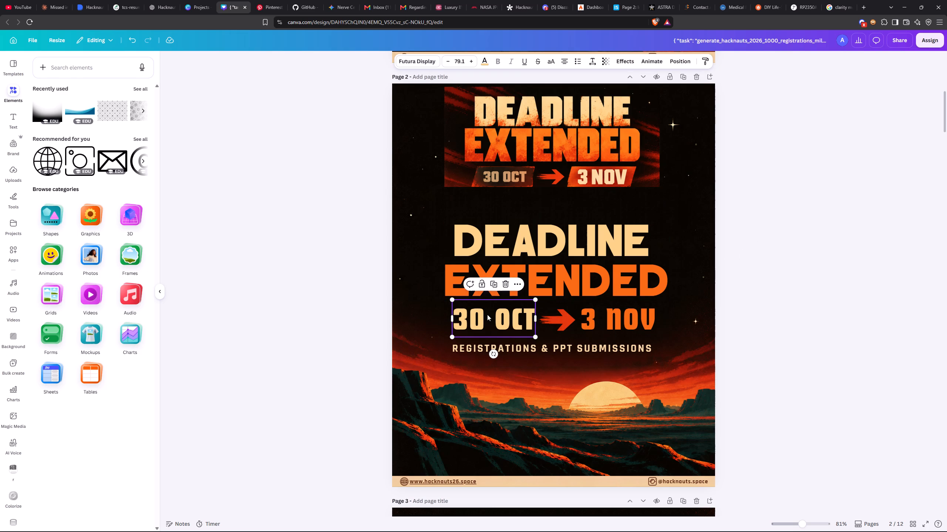
Crop the arrow graphic's frame on its left side so it clears the "30 OCT" text.
{"action": "left_click", "coordinate": [561, 316]}
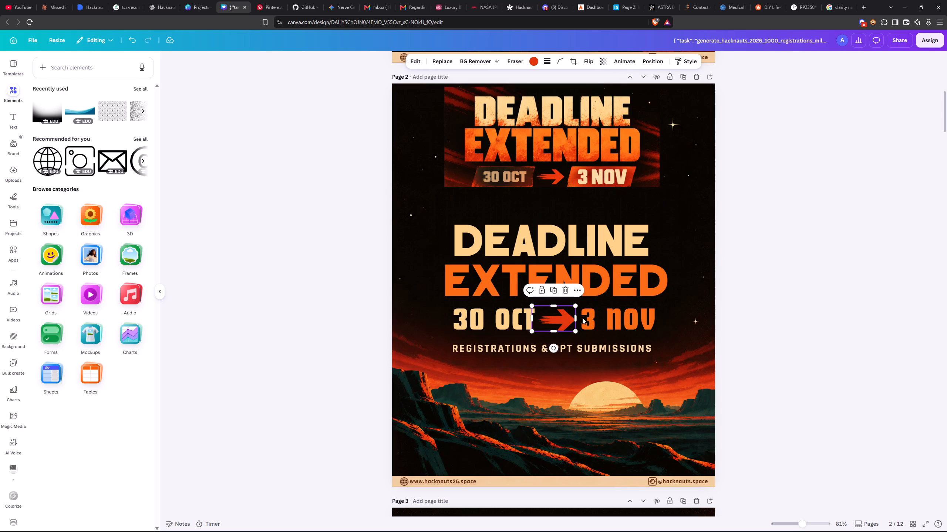
{"action": "left_click", "coordinate": [573, 321]}
{"action": "left_click_drag", "start_coordinate": [533, 319], "coordinate": [541, 317]}
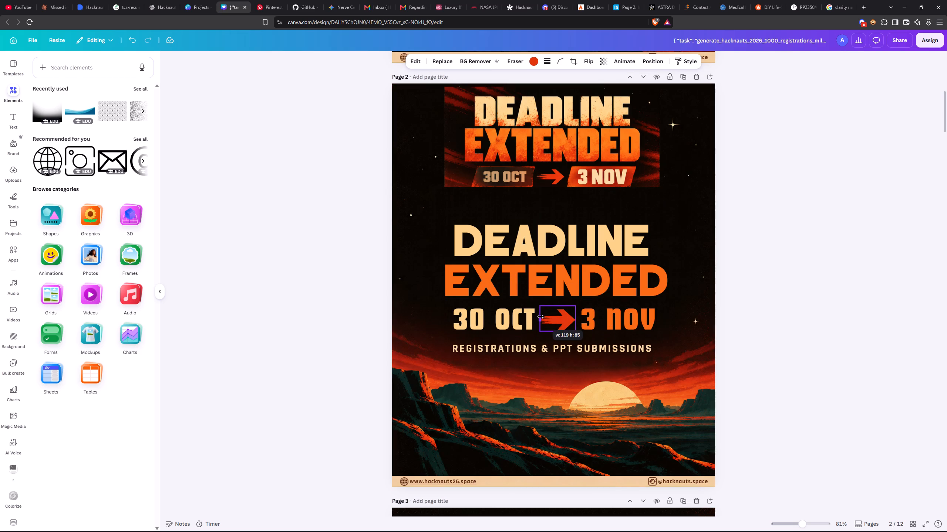
{"action": "left_click_drag", "start_coordinate": [541, 317], "coordinate": [539, 317]}
{"action": "left_click", "coordinate": [705, 306]}
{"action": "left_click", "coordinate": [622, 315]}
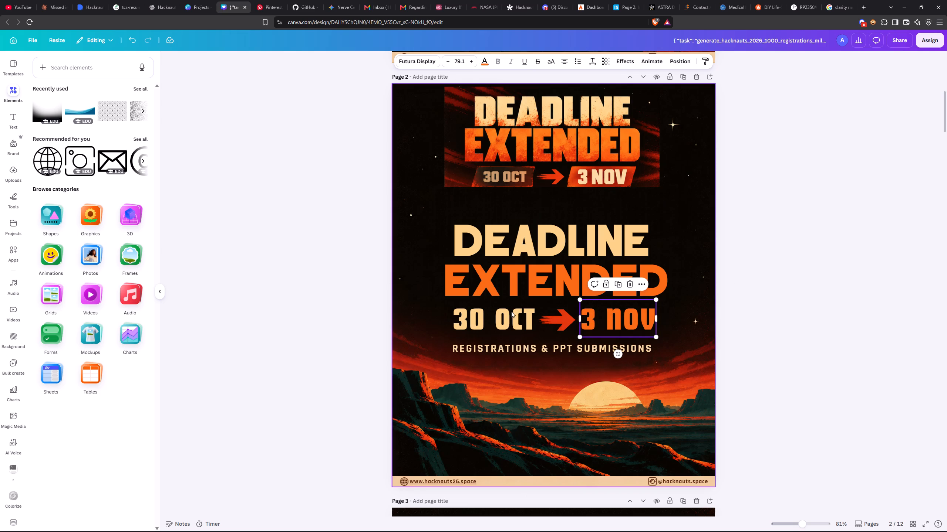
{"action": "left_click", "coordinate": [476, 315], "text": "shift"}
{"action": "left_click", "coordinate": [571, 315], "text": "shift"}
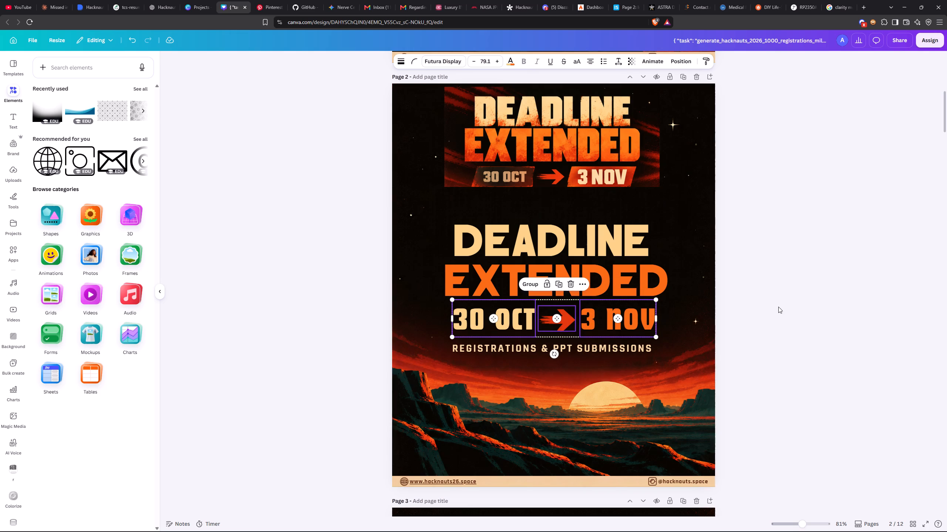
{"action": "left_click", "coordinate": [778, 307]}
Nudge the arrow and the "3 NOV" text horizontally in small increments to even out the spacing in the date row.
{"action": "left_click", "coordinate": [574, 313]}
{"action": "key", "text": "Right"}
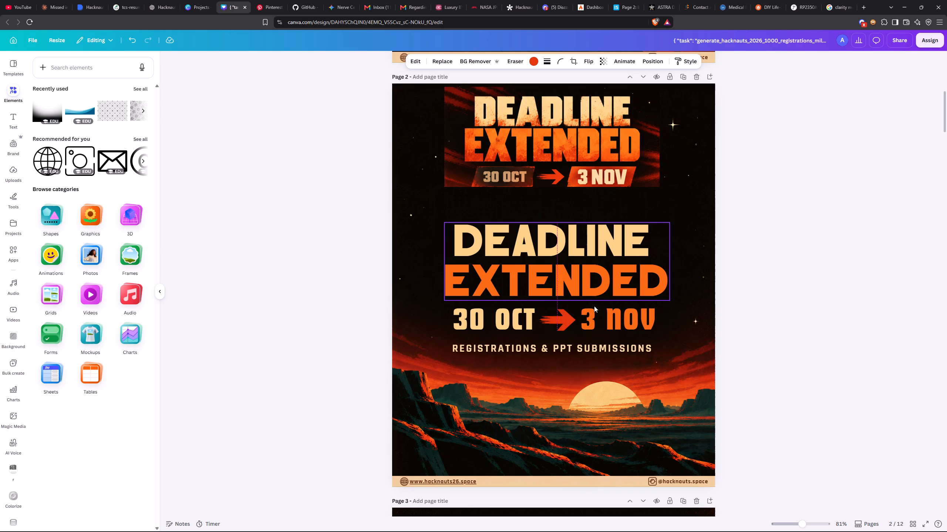
{"action": "left_click", "coordinate": [610, 311]}
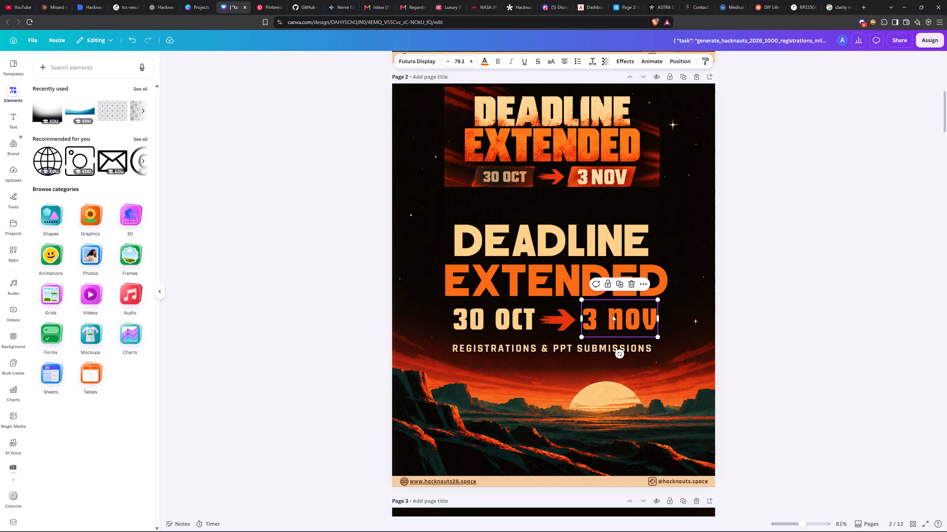
{"action": "key", "text": "Left"}
{"action": "key", "text": "Left"}
{"action": "key", "text": "Left"}
{"action": "key", "text": "Left"}
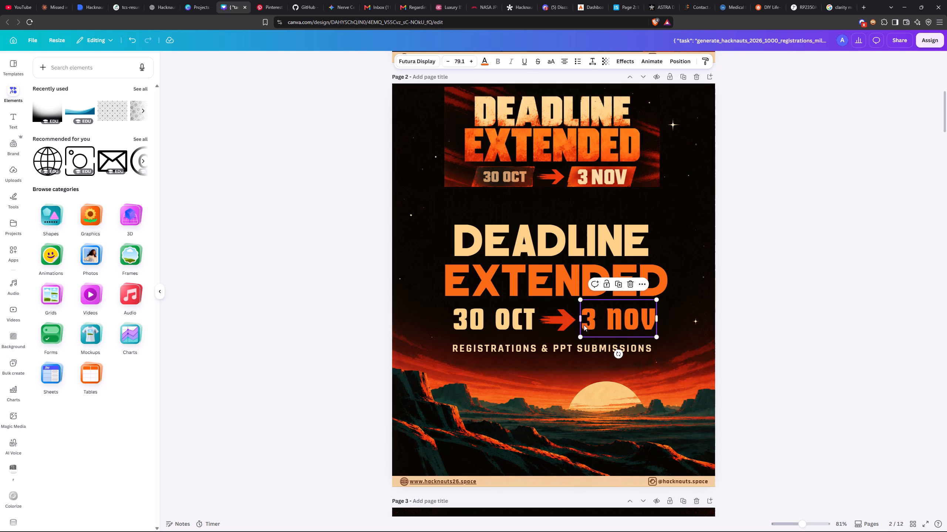
{"action": "left_click", "coordinate": [559, 316]}
{"action": "key", "text": "Right"}
{"action": "key", "text": "Right"}
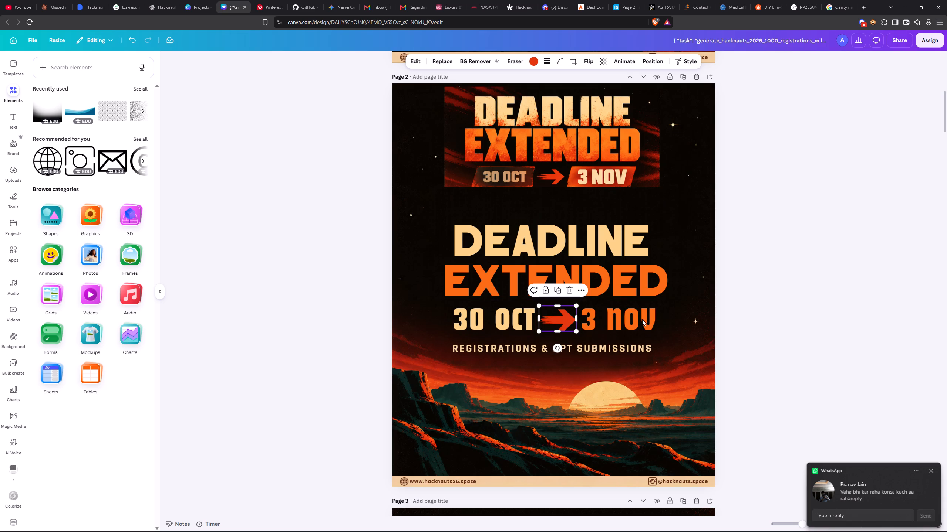
Group the "30 OCT" text, the arrow and the "3 NOV" text into one date row.
{"action": "left_click", "coordinate": [623, 318], "text": "shift"}
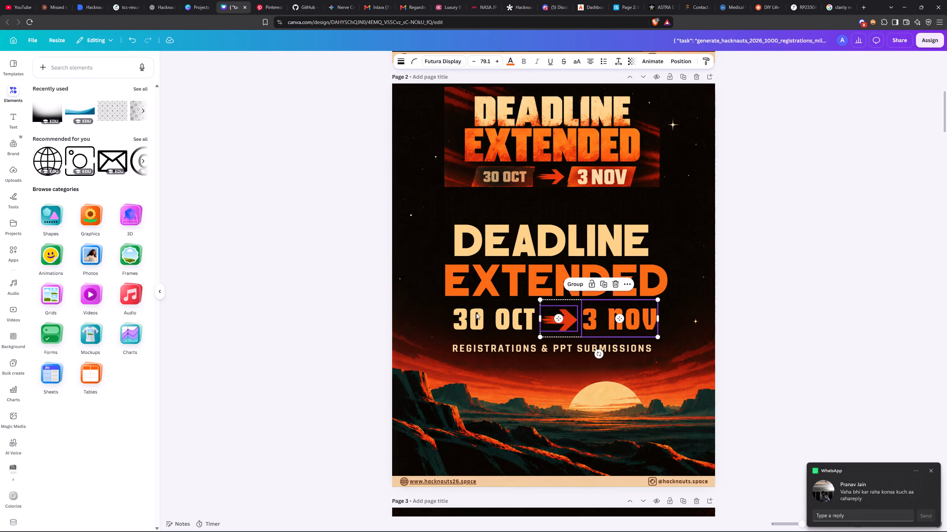
{"action": "left_click", "coordinate": [494, 313], "text": "shift"}
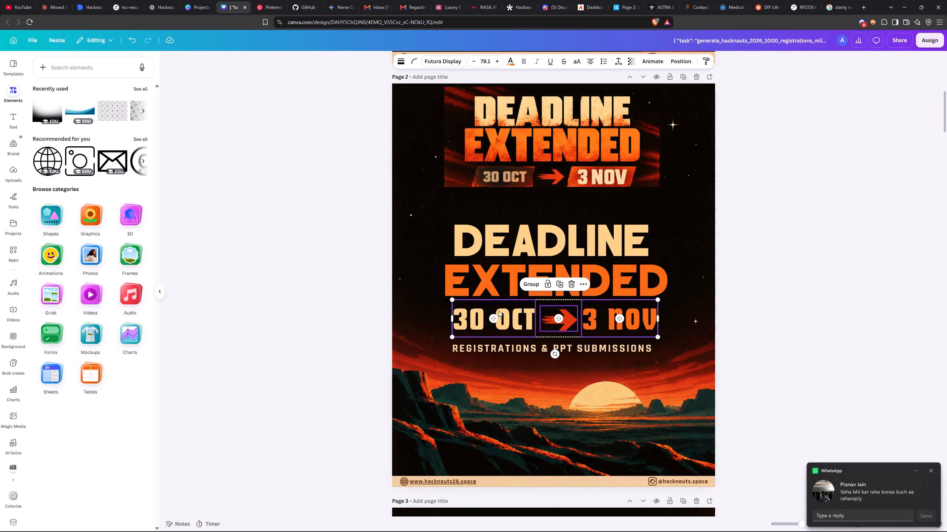
{"action": "left_click", "coordinate": [536, 283]}
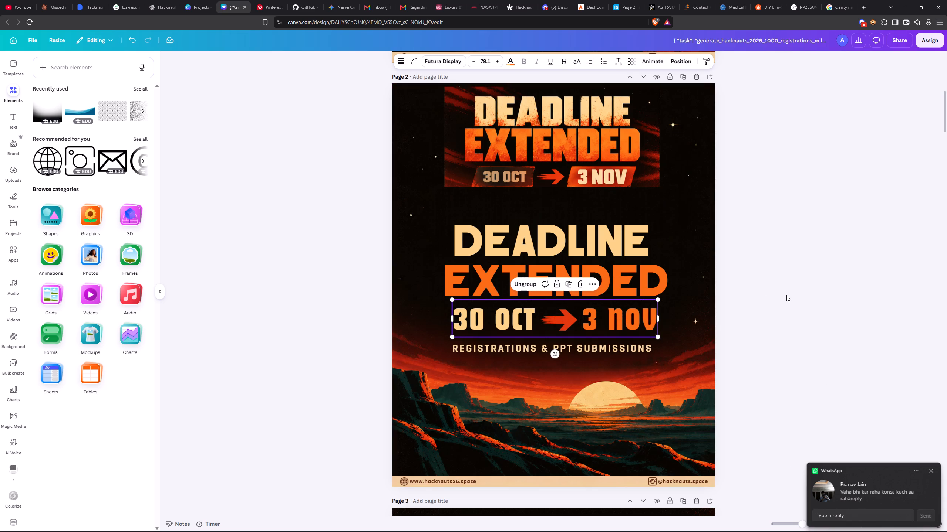
{"action": "left_click", "coordinate": [785, 296]}
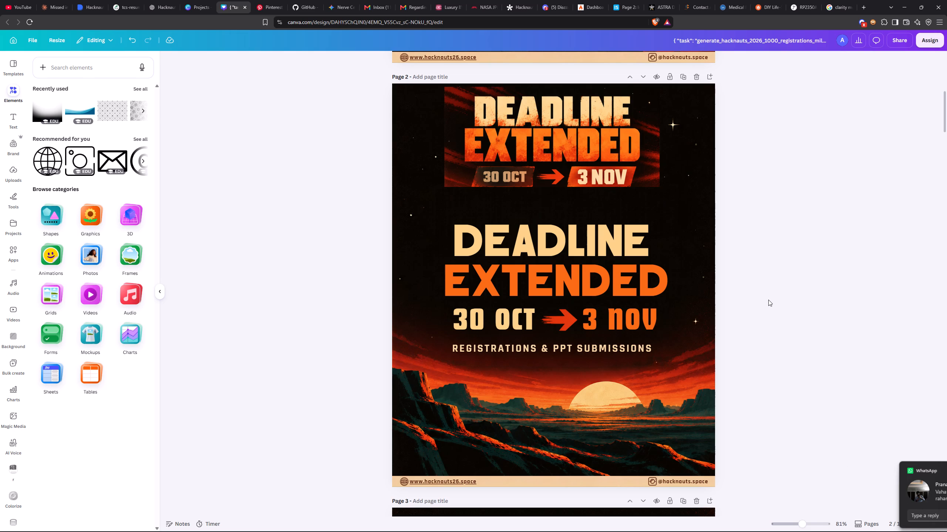
Add a rectangle about 287 × 116 and place it over the "3 NOV" text, starting just after the arrow.
{"action": "key", "text": "r"}
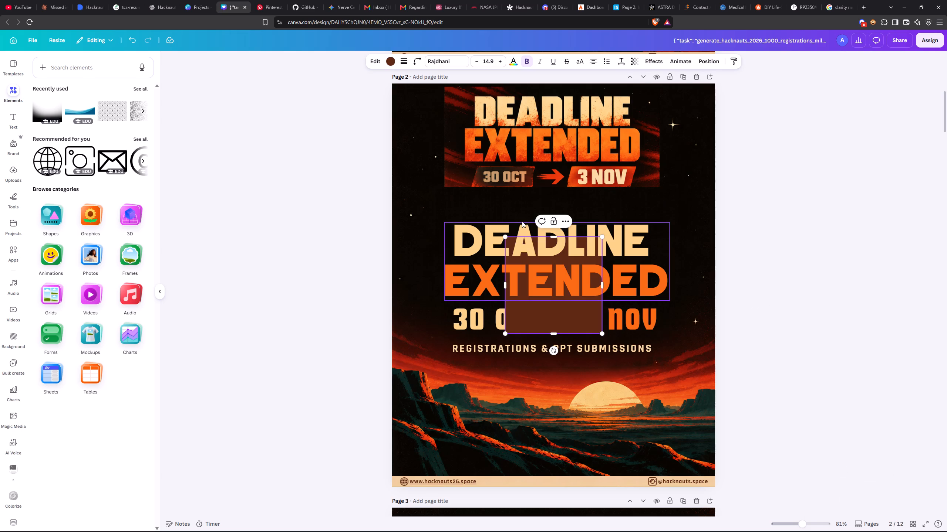
{"action": "left_click_drag", "start_coordinate": [547, 235], "coordinate": [544, 300]}
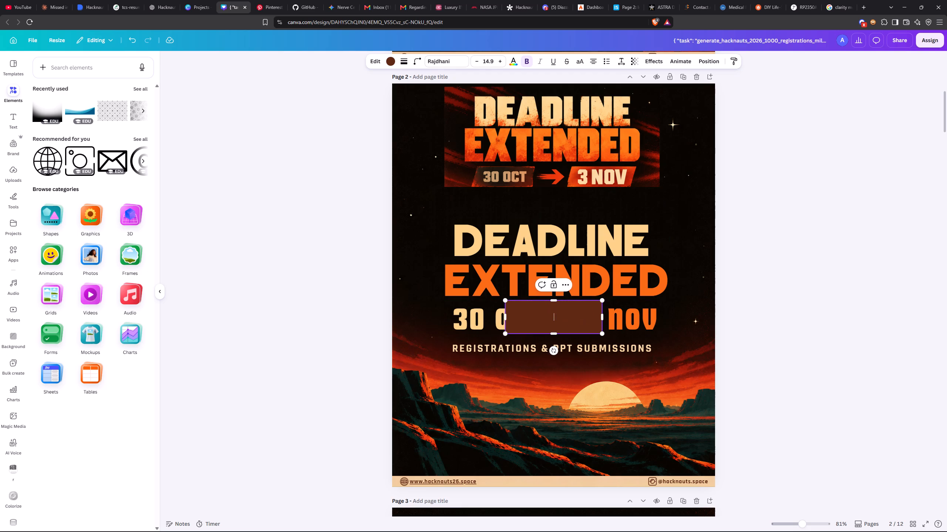
{"action": "left_click_drag", "start_coordinate": [554, 314], "coordinate": [643, 326]}
{"action": "left_click", "coordinate": [734, 321]}
{"action": "left_click_drag", "start_coordinate": [554, 321], "coordinate": [671, 318]}
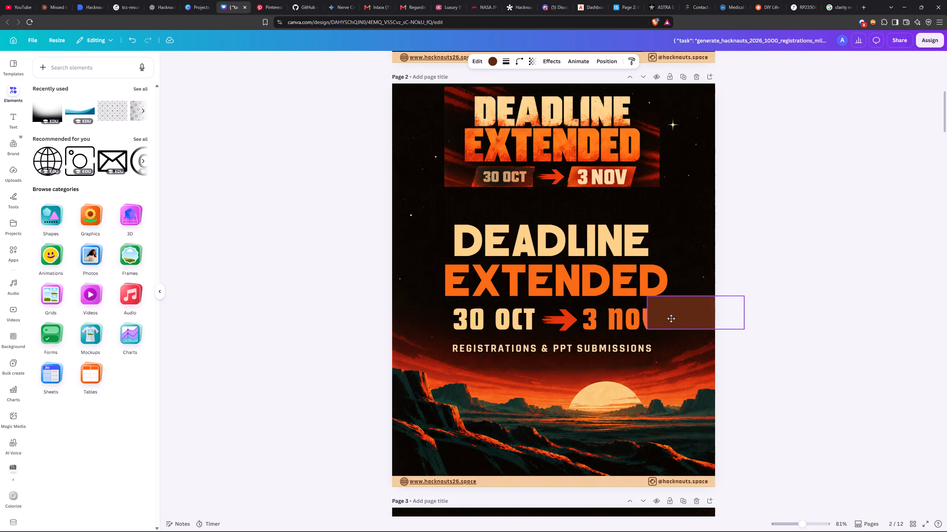
{"action": "left_click_drag", "start_coordinate": [671, 318], "coordinate": [628, 322]}
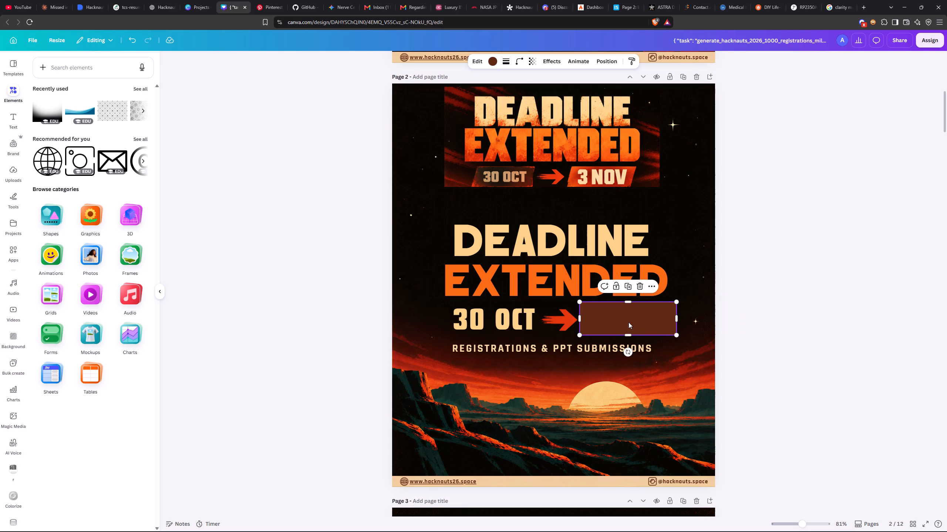
{"action": "left_click_drag", "start_coordinate": [677, 318], "coordinate": [665, 316]}
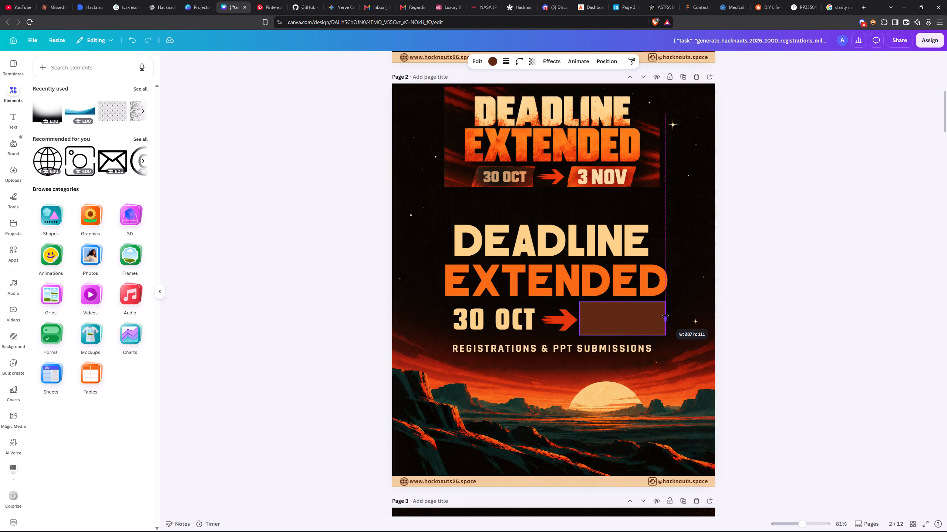
{"action": "left_click_drag", "start_coordinate": [665, 316], "coordinate": [666, 315]}
{"action": "left_click", "coordinate": [620, 303]}
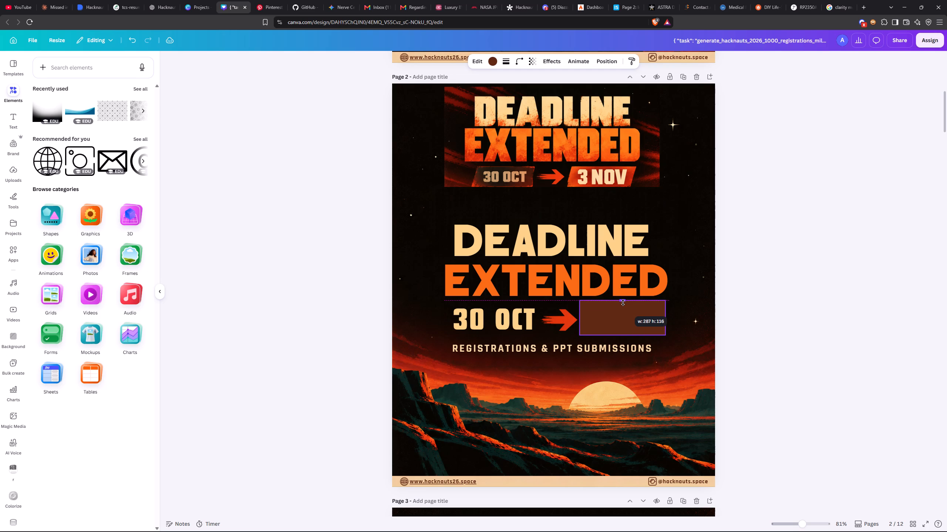
{"action": "left_click", "coordinate": [621, 338]}
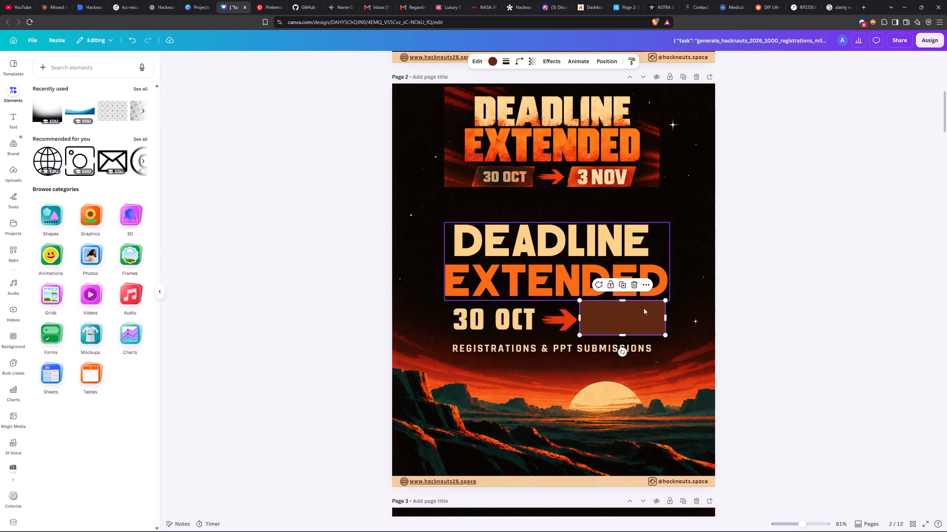
Fill the rectangle over "3 NOV" with the pale cream already used in the design.
{"action": "left_click", "coordinate": [496, 56]}
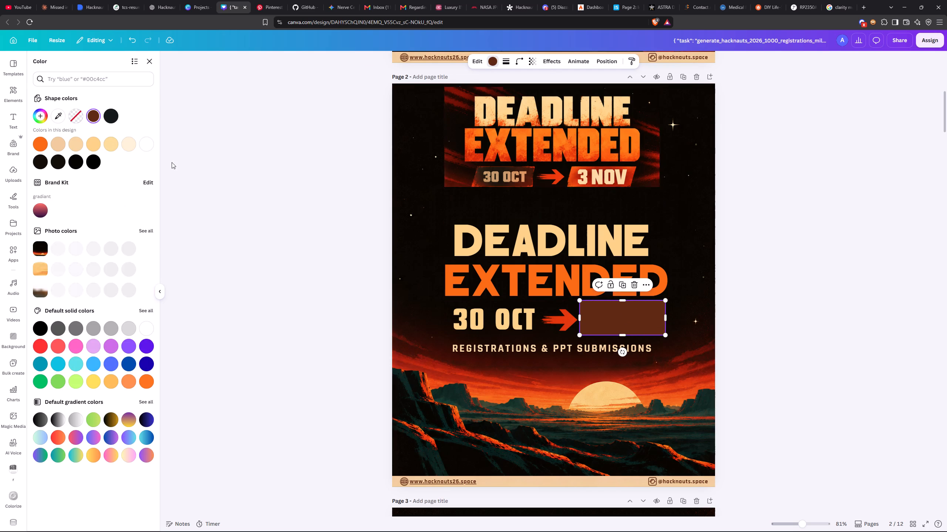
{"action": "left_click", "coordinate": [59, 117]}
{"action": "left_click", "coordinate": [114, 144]}
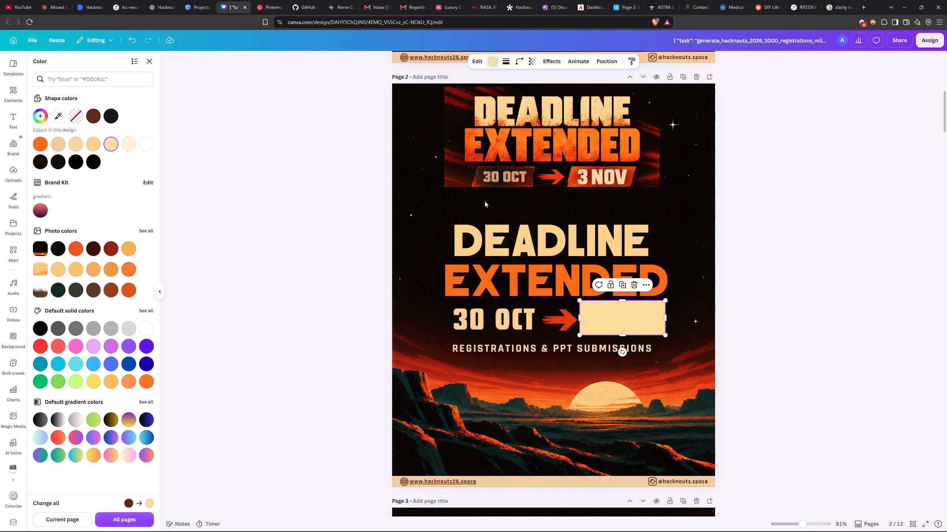
Move the cream rectangle one layer down, behind the "30 OCT → 3 NOV" date group.
{"action": "left_click", "coordinate": [609, 60]}
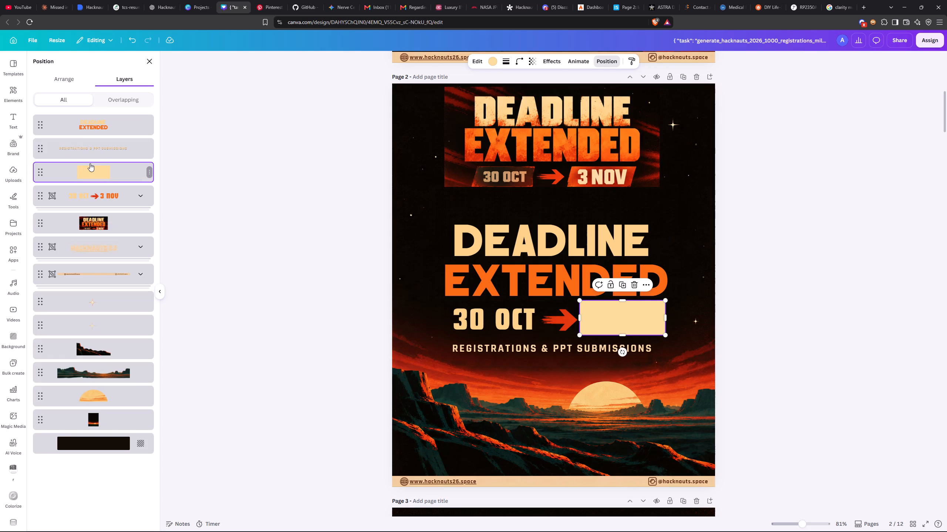
{"action": "left_click_drag", "start_coordinate": [90, 163], "coordinate": [93, 204]}
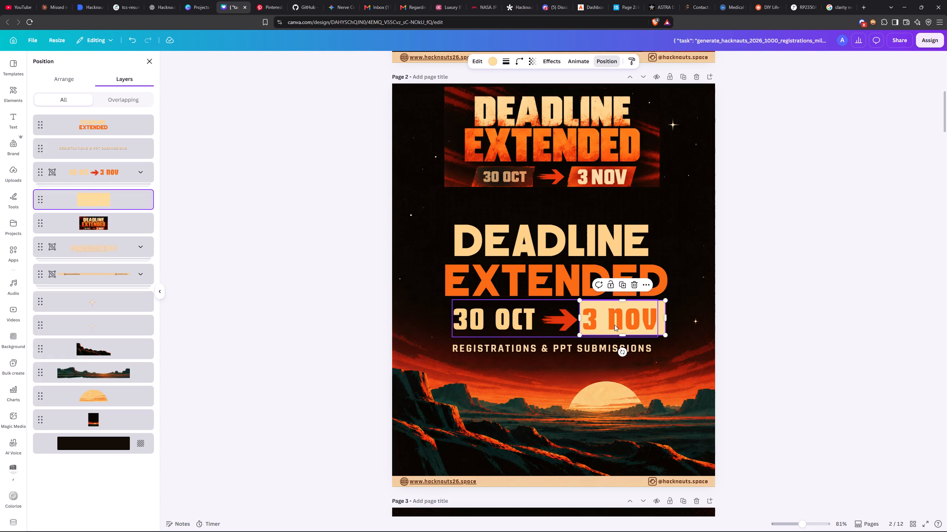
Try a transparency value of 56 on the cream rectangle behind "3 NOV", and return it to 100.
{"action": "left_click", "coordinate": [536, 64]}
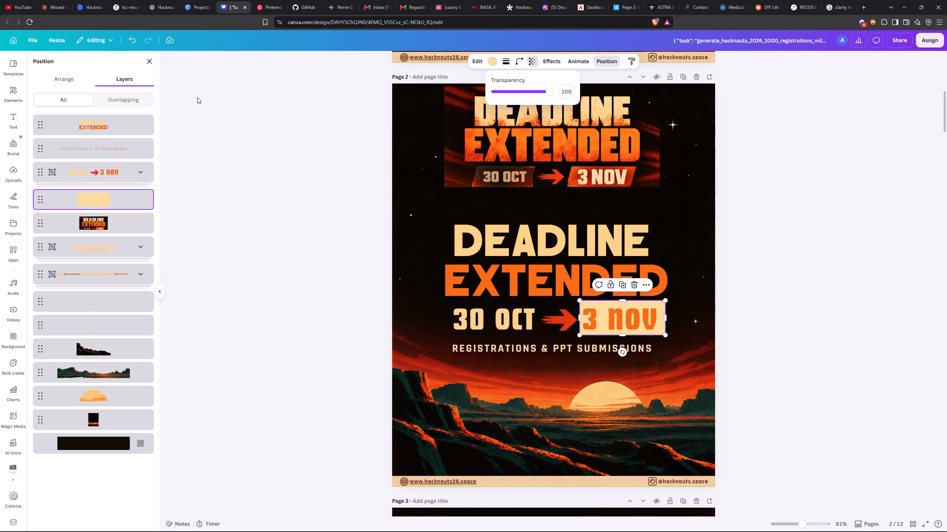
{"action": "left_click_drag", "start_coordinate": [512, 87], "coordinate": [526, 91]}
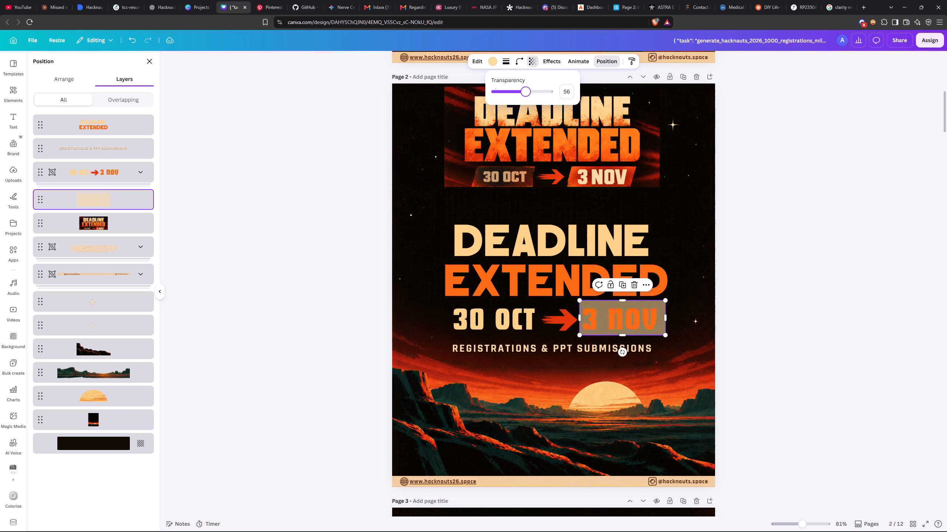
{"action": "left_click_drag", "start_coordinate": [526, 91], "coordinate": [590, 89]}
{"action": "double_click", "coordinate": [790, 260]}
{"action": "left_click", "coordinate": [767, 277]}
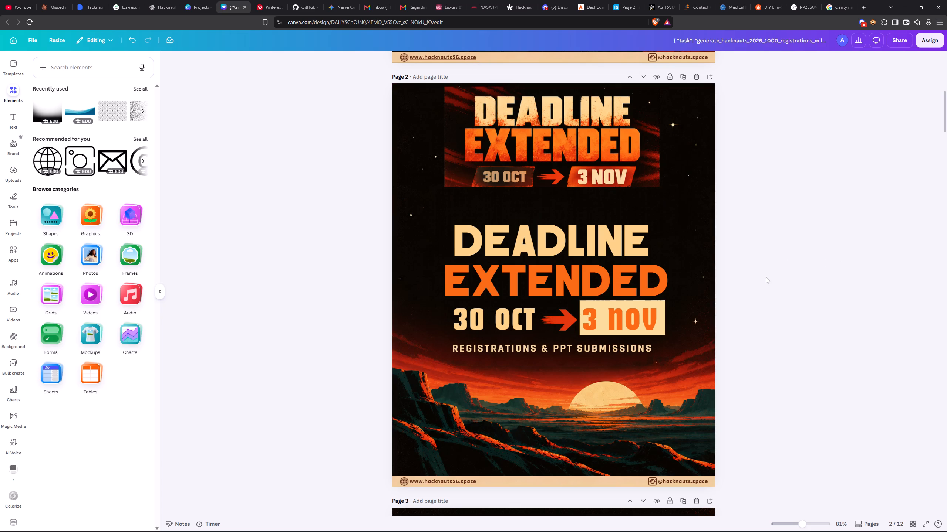
Trim the top and right edges of the cream rectangle so it fits closely around the "3 NOV" text.
{"action": "left_click", "coordinate": [636, 307]}
{"action": "left_click", "coordinate": [667, 313]}
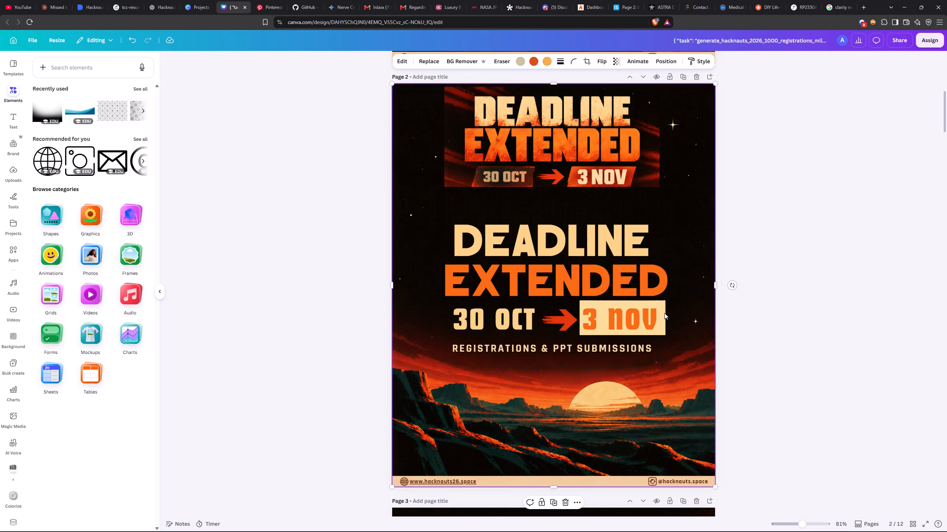
{"action": "left_click", "coordinate": [664, 313]}
{"action": "left_click", "coordinate": [623, 303]}
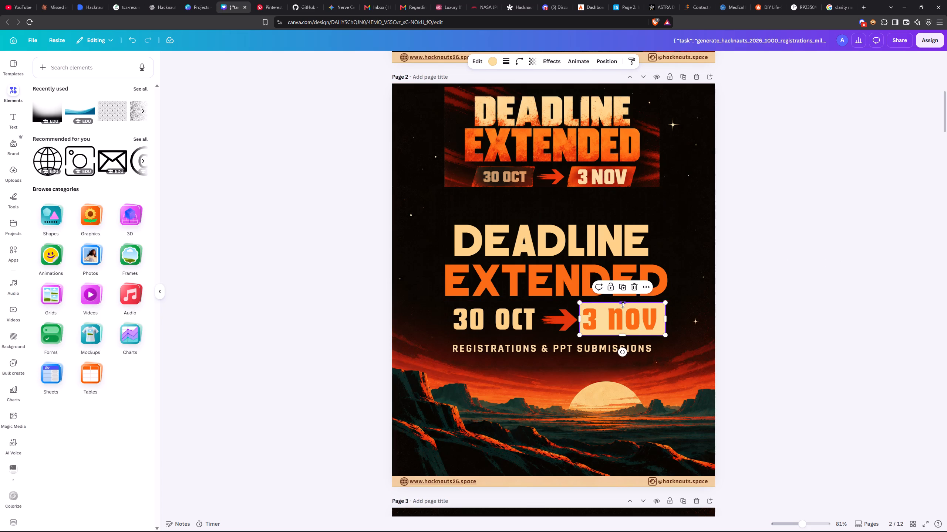
{"action": "left_click_drag", "start_coordinate": [667, 317], "coordinate": [663, 318]}
{"action": "left_click", "coordinate": [792, 277]}
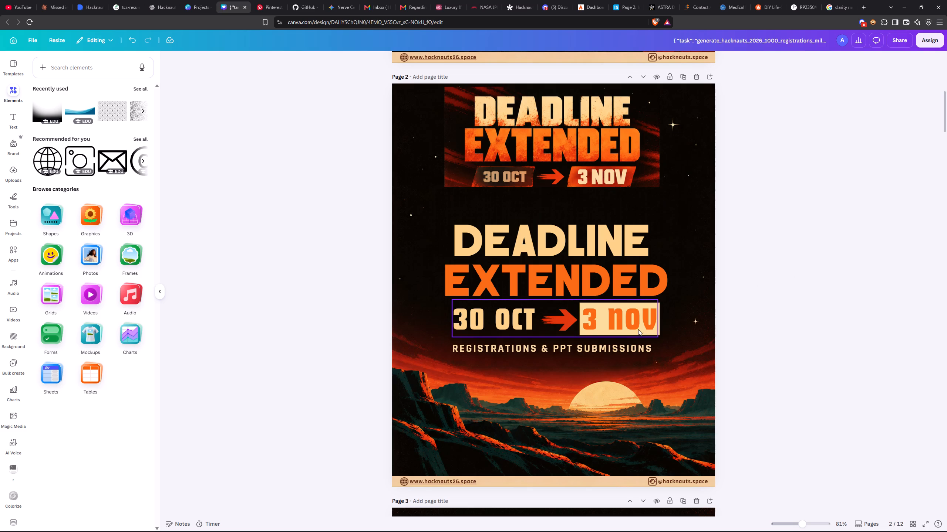
Recolour the "3 NOV" text with the dark red sampled from the "3 NOV" banner in the reference image.
{"action": "double_click", "coordinate": [617, 321]}
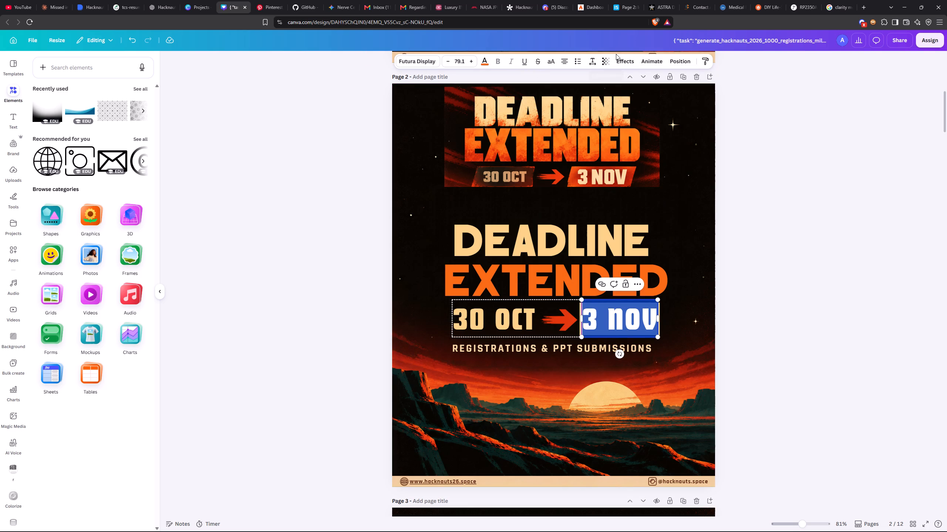
{"action": "left_click", "coordinate": [483, 60]}
{"action": "left_click", "coordinate": [57, 120]}
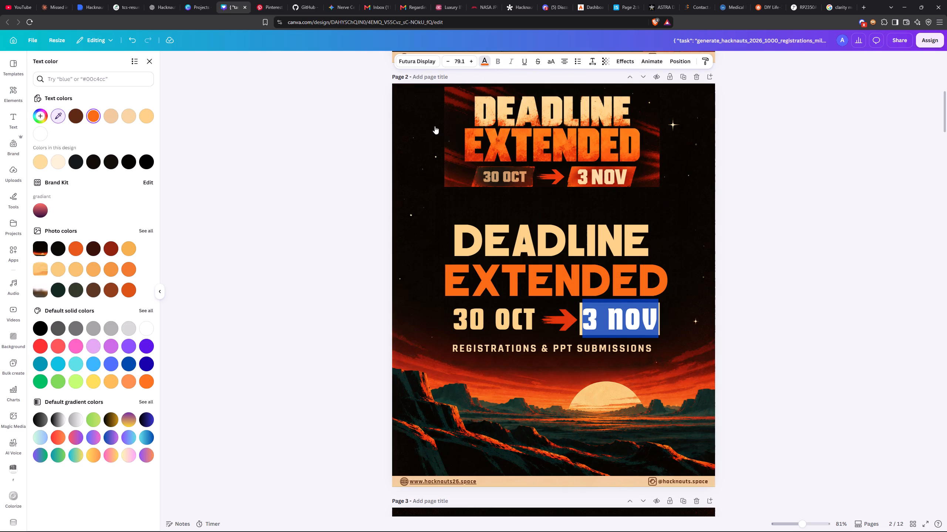
{"action": "left_click", "coordinate": [627, 181]}
{"action": "double_click", "coordinate": [852, 218]}
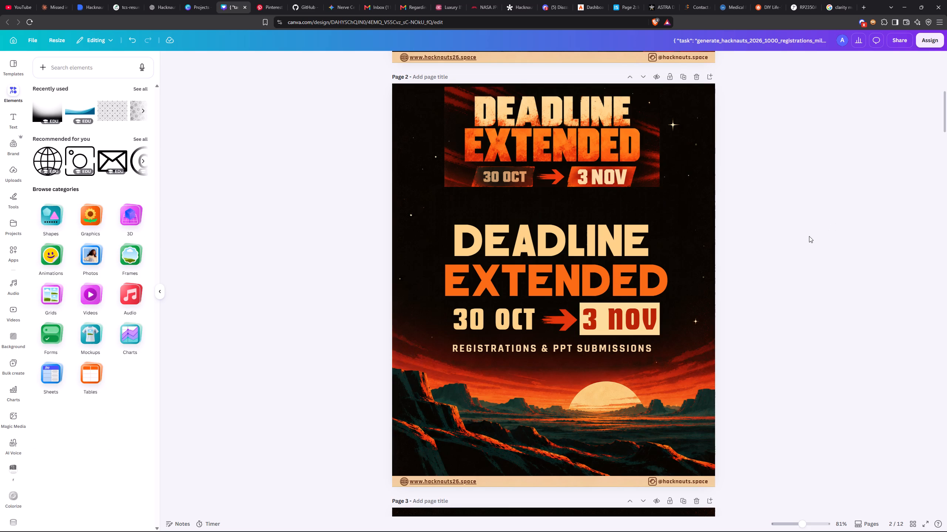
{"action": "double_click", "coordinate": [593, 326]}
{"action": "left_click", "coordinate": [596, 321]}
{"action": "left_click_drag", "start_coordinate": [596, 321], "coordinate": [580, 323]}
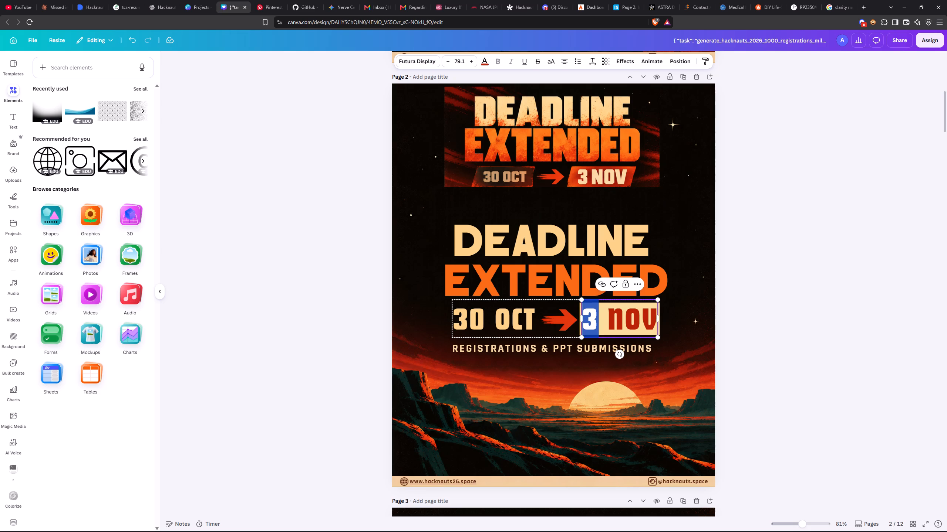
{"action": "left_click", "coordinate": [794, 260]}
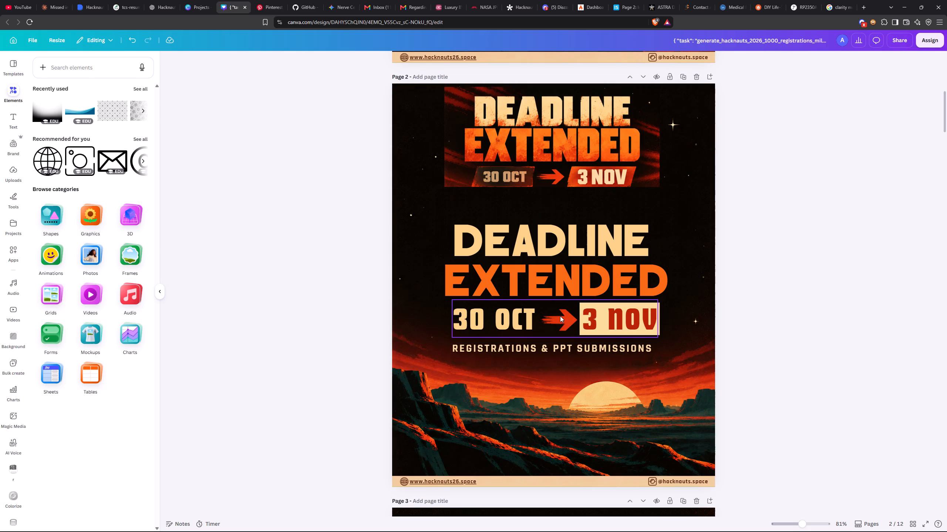
Group the cream rectangle with the "30 OCT → 3 NOV" date group.
{"action": "left_click", "coordinate": [560, 316]}
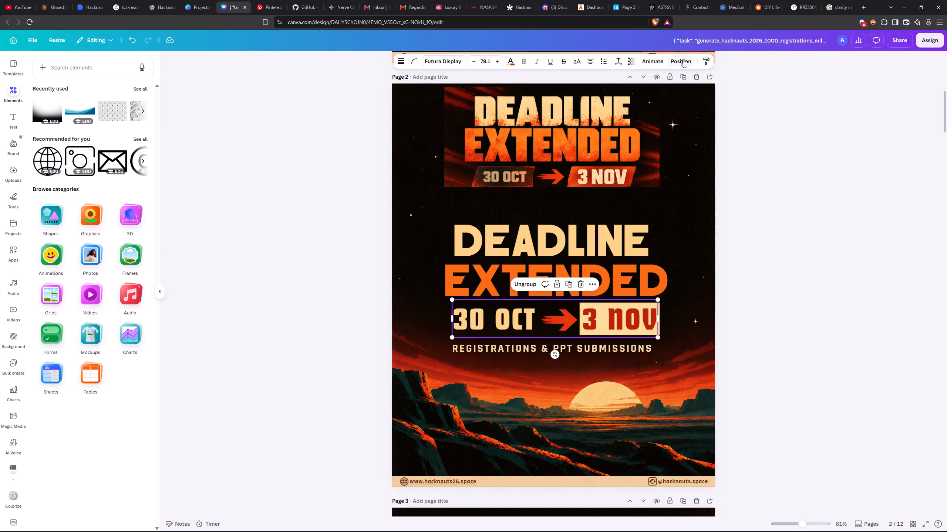
{"action": "left_click", "coordinate": [683, 59]}
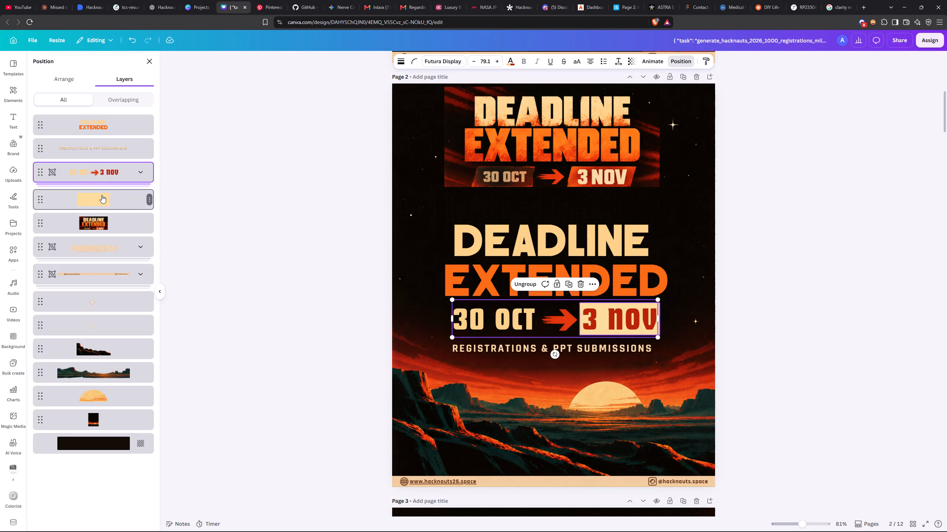
{"action": "left_click", "coordinate": [102, 194], "text": "shift"}
{"action": "key", "text": "ctrl+g"}
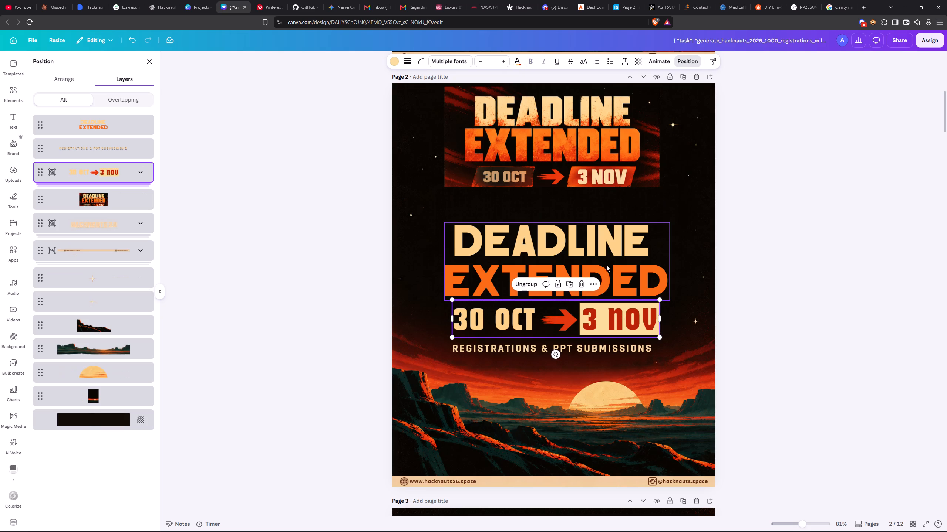
Enlarge the "DEADLINE EXTENDED" title to about font size 89.4, extending it outward on both sides.
{"action": "left_click", "coordinate": [623, 255]}
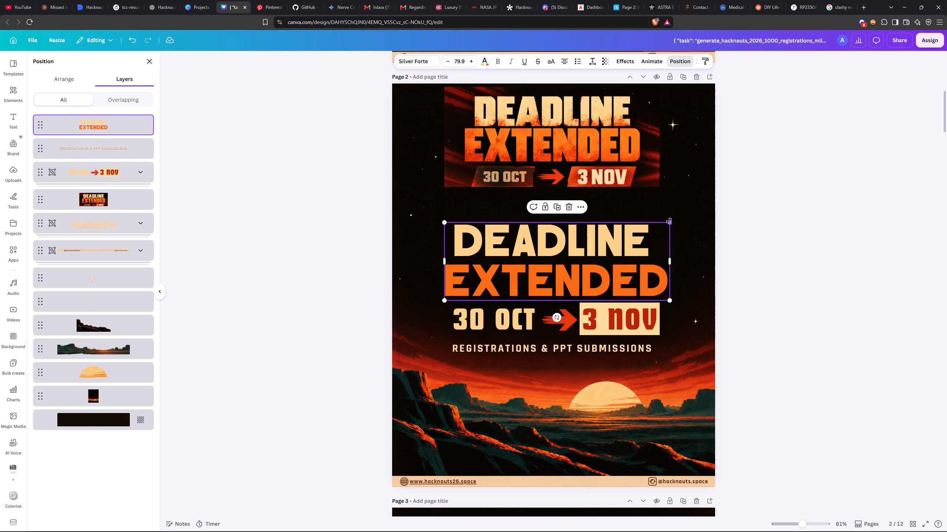
{"action": "left_click_drag", "start_coordinate": [669, 221], "coordinate": [683, 213]}
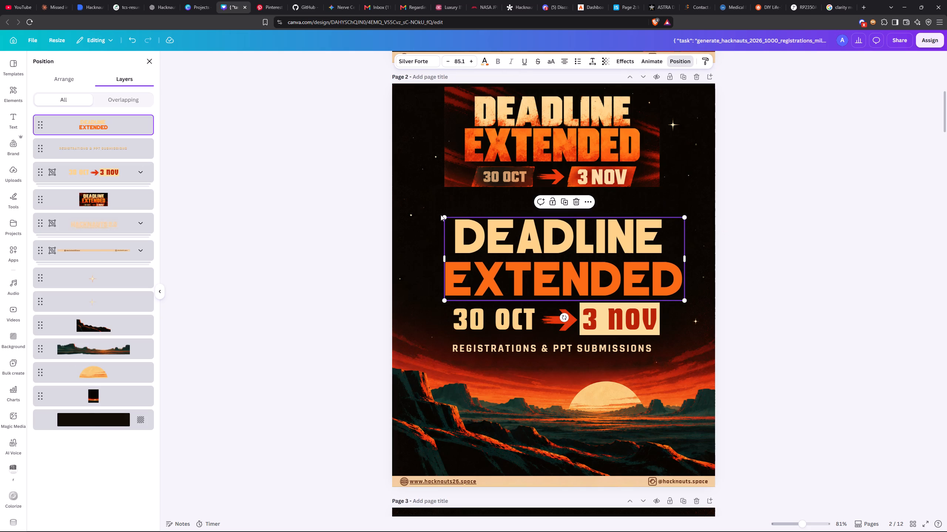
{"action": "left_click_drag", "start_coordinate": [442, 216], "coordinate": [430, 212]}
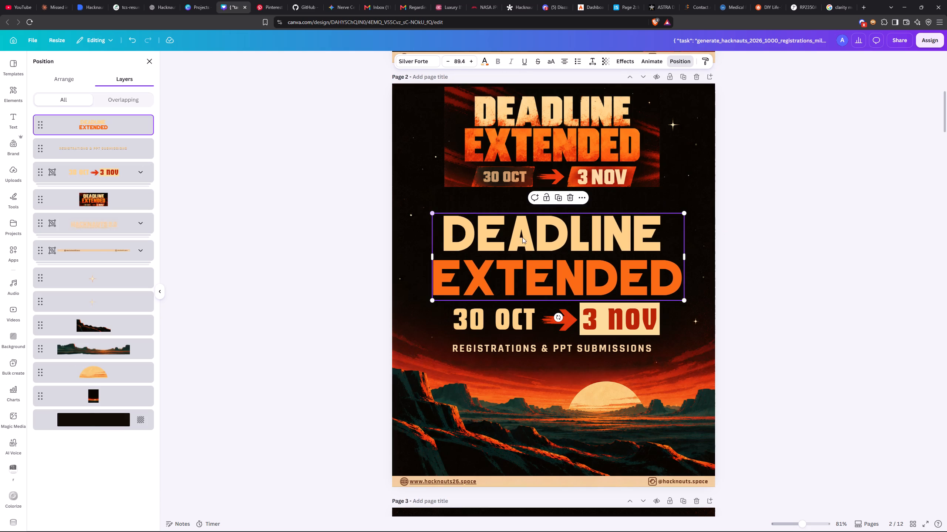
Align the "DEADLINE EXTENDED" title and the date group to the horizontal centre of the page.
{"action": "right_click_drag", "start_coordinate": [563, 247], "coordinate": [559, 249]}
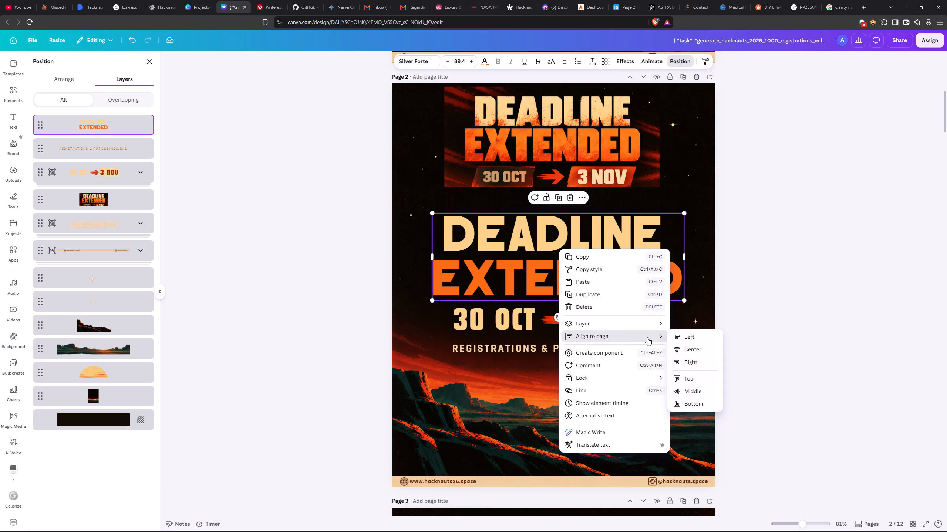
{"action": "left_click", "coordinate": [701, 349]}
{"action": "right_click", "coordinate": [630, 325]}
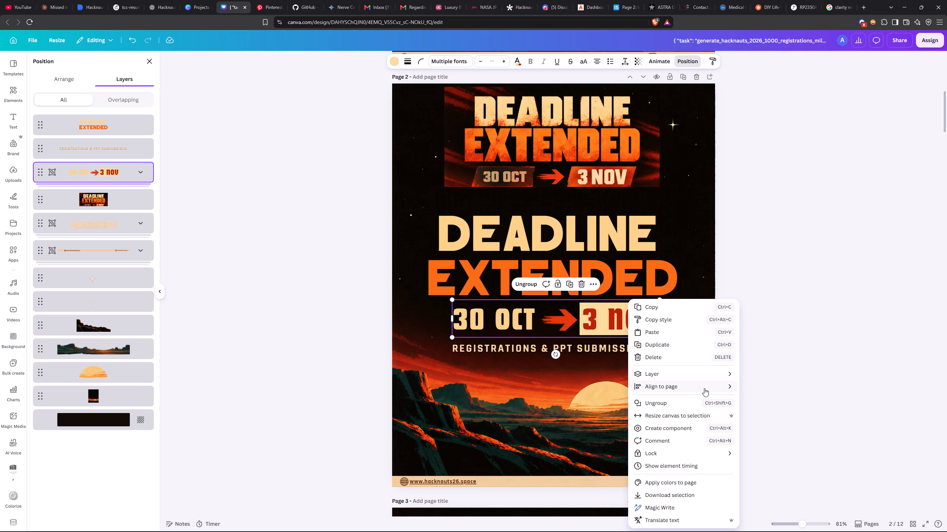
{"action": "left_click", "coordinate": [758, 396]}
{"action": "left_click", "coordinate": [625, 352]}
{"action": "right_click", "coordinate": [624, 352]}
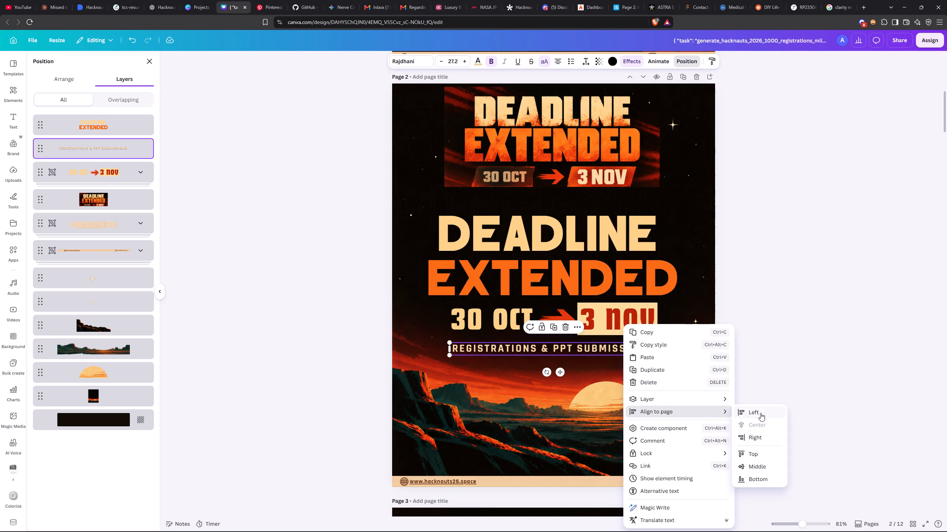
{"action": "double_click", "coordinate": [783, 344]}
{"action": "left_click", "coordinate": [776, 345]}
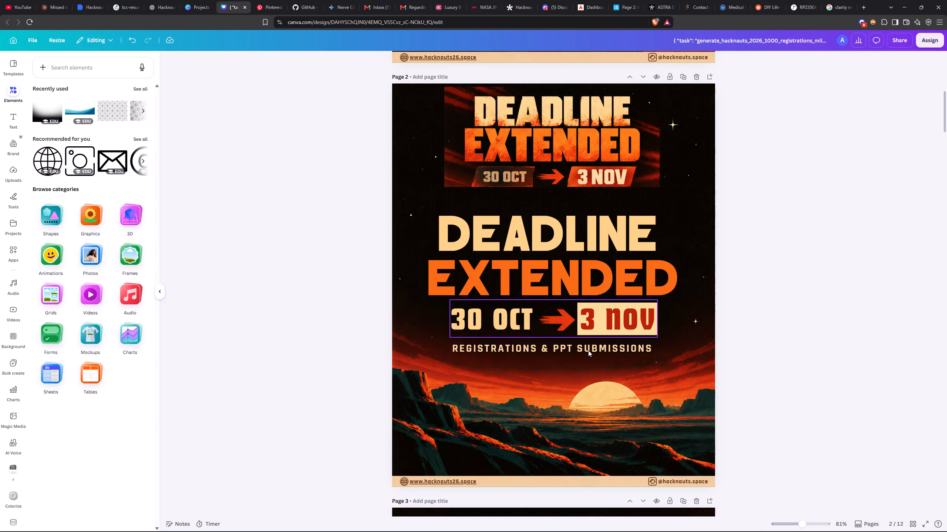
Move the "DEADLINE EXTENDED" reference image off the page, clear of the Hacknauts 2.0 logo.
{"action": "left_click_drag", "start_coordinate": [576, 168], "coordinate": [93, 243]}
Shrink the "HACKNAUTS 2.0" logo group to about font size 11.8 and place it lower, just above the title.
{"action": "left_click_drag", "start_coordinate": [546, 149], "coordinate": [543, 151]}
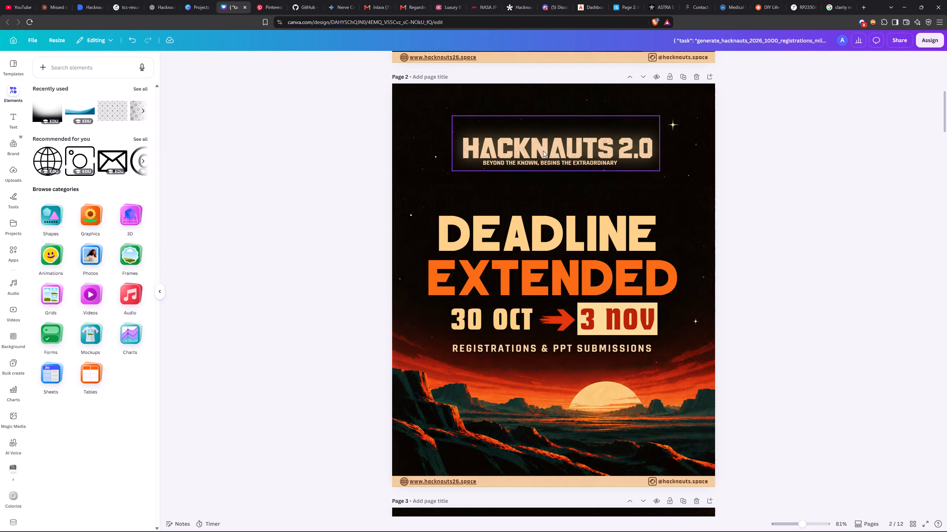
{"action": "left_click_drag", "start_coordinate": [543, 151], "coordinate": [552, 176]}
{"action": "left_click_drag", "start_coordinate": [666, 200], "coordinate": [604, 192]}
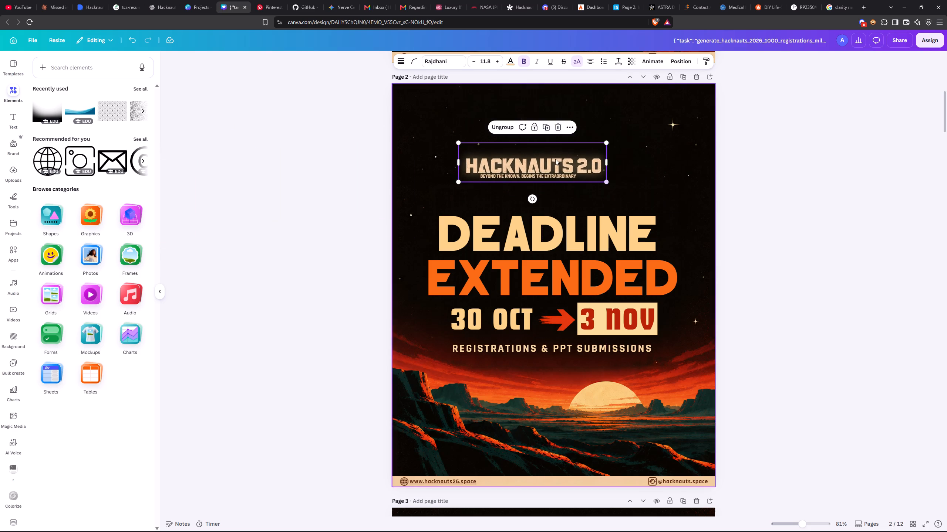
{"action": "left_click_drag", "start_coordinate": [558, 158], "coordinate": [572, 167]}
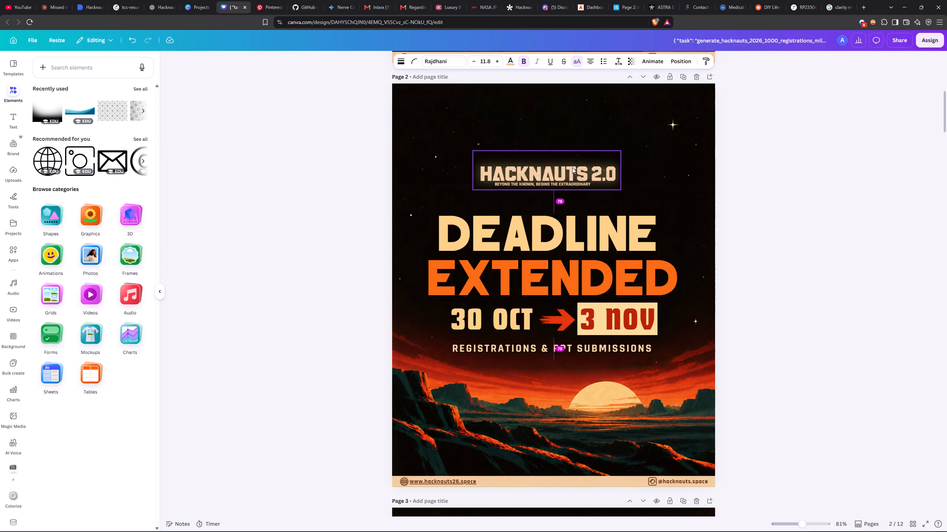
Move the "REGISTRATIONS & PPT SUBMISSIONS" line up slightly, closer to the date row.
{"action": "left_click", "coordinate": [556, 266]}
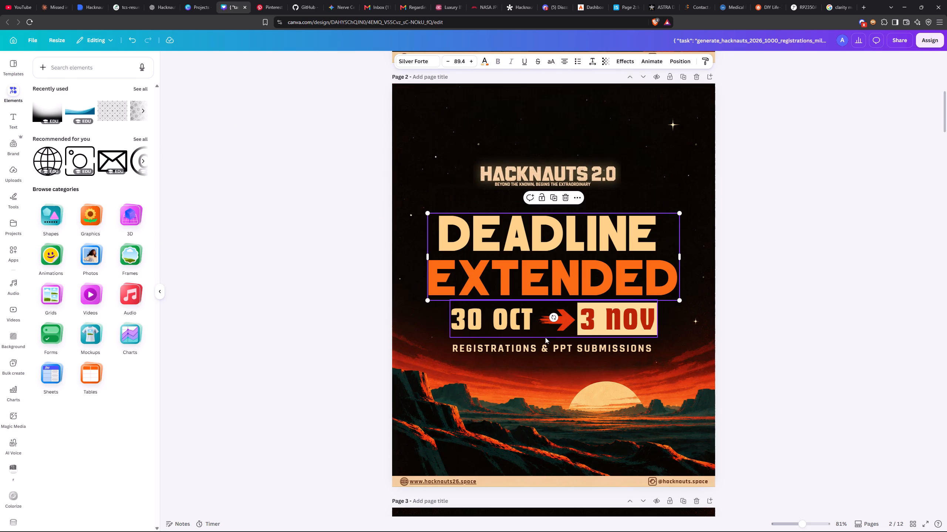
{"action": "left_click_drag", "start_coordinate": [547, 346], "coordinate": [546, 342]}
{"action": "left_click", "coordinate": [771, 210]}
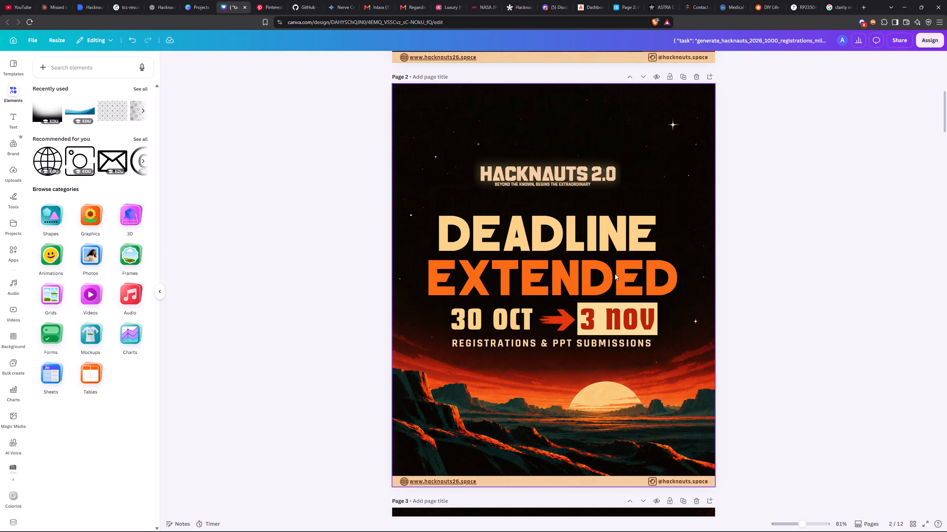
Reduce the "HACKNAUTS 2.0" logo group to about font size 11.2 and nudge it down, closer to the title.
{"action": "left_click", "coordinate": [559, 173]}
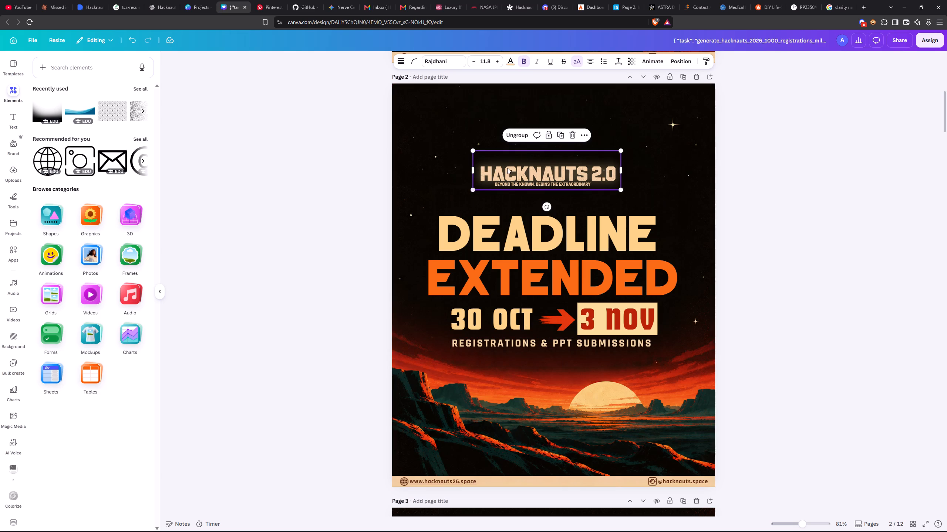
{"action": "left_click_drag", "start_coordinate": [475, 190], "coordinate": [482, 185]}
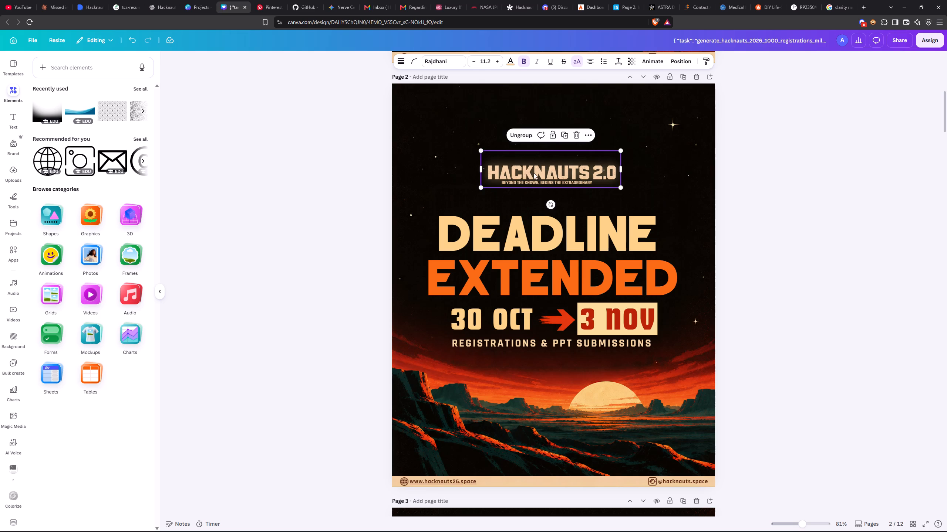
{"action": "left_click_drag", "start_coordinate": [534, 173], "coordinate": [534, 177]}
{"action": "left_click", "coordinate": [828, 198]}
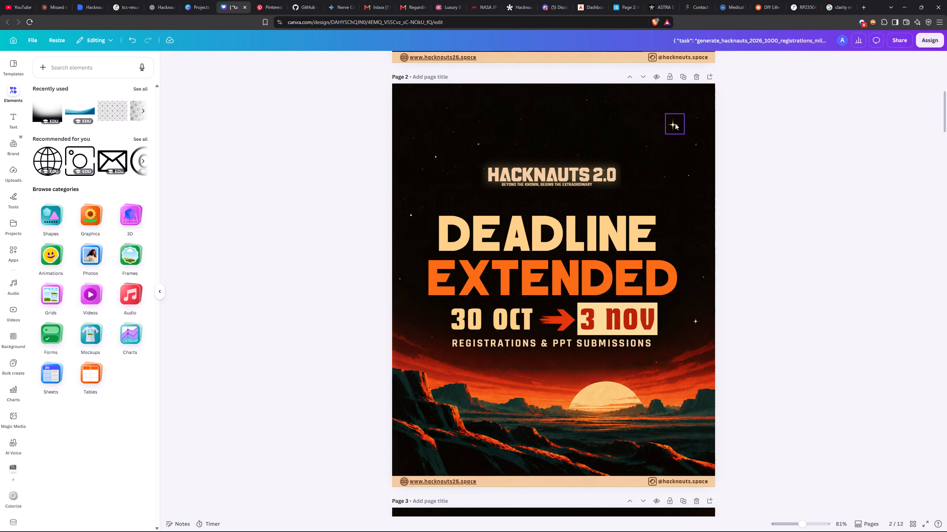
Move the large star beside the logo off the page.
{"action": "left_click_drag", "start_coordinate": [675, 123], "coordinate": [866, 122]}
{"action": "left_click", "coordinate": [811, 136]}
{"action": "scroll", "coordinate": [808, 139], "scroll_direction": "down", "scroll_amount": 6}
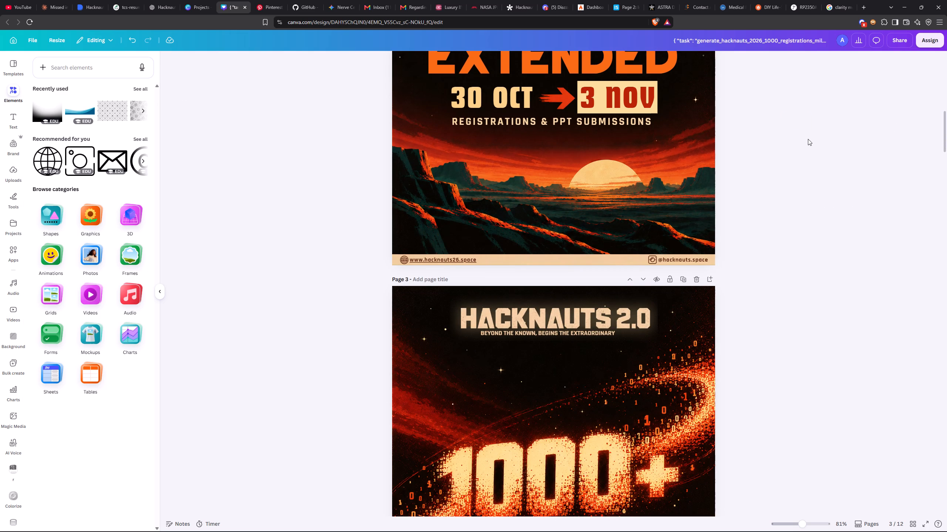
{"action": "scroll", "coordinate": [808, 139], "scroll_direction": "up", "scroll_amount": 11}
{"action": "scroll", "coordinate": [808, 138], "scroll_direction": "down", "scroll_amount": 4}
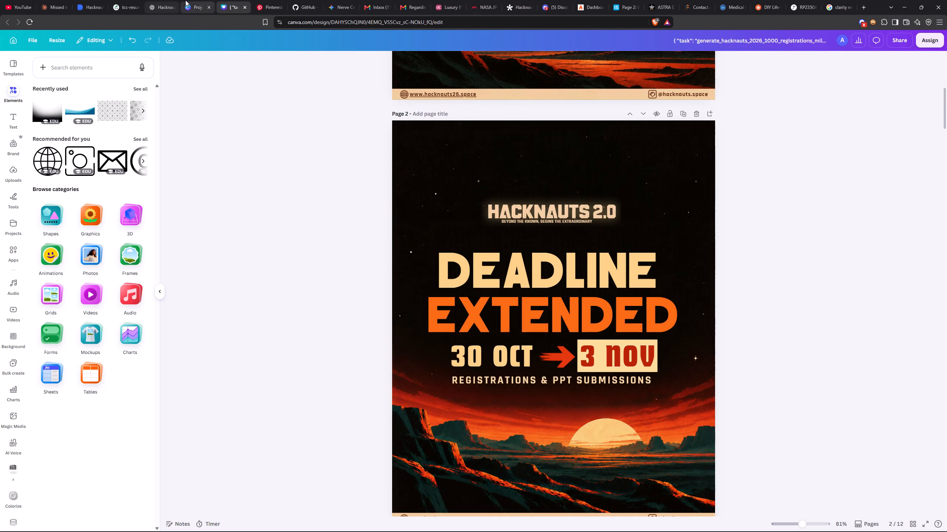
Open the Hacknauts 2.0 sponsorship design from the recent projects and copy the college header group with logos from page 1.
{"action": "left_click", "coordinate": [190, 0]}
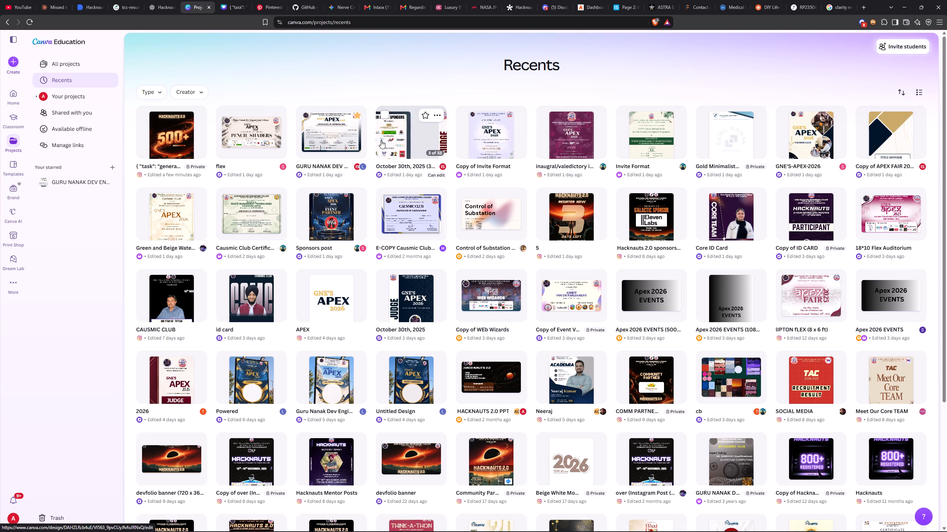
{"action": "left_click", "coordinate": [661, 218]}
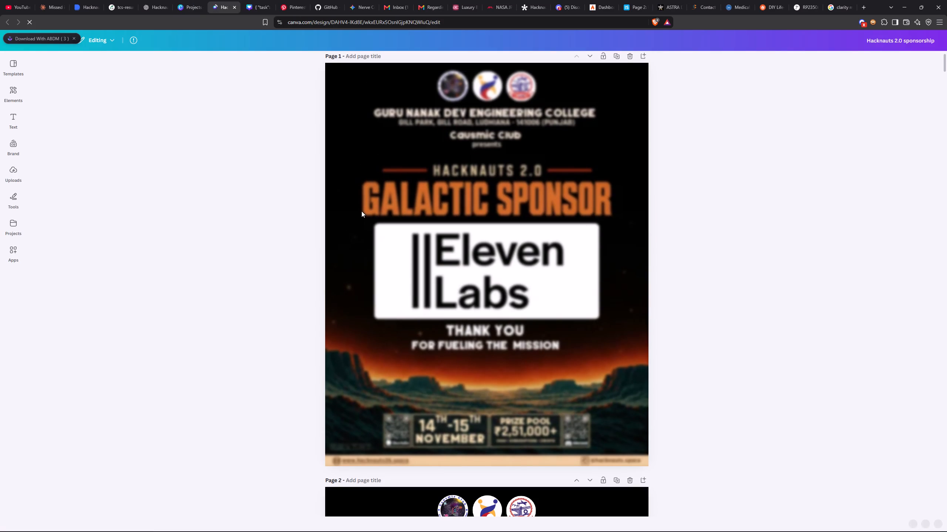
{"action": "left_click", "coordinate": [482, 102]}
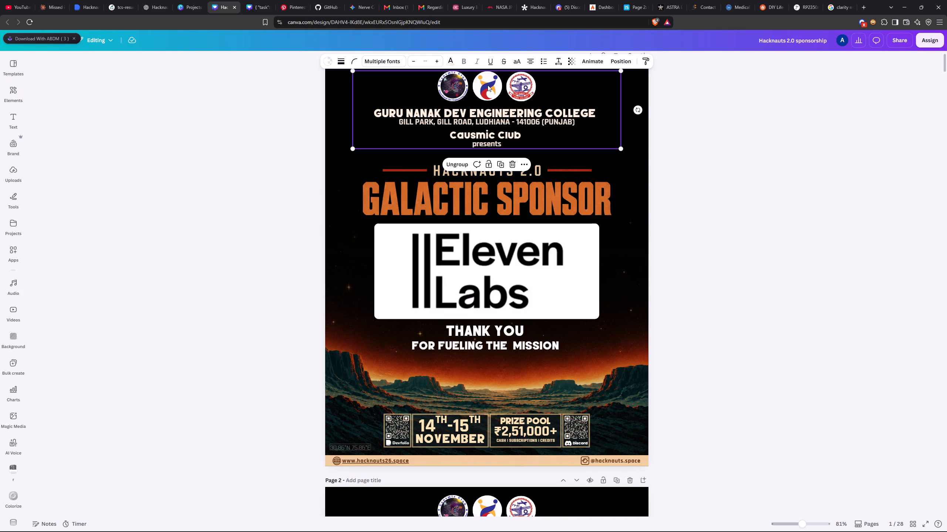
{"action": "key", "text": "ctrl+c"}
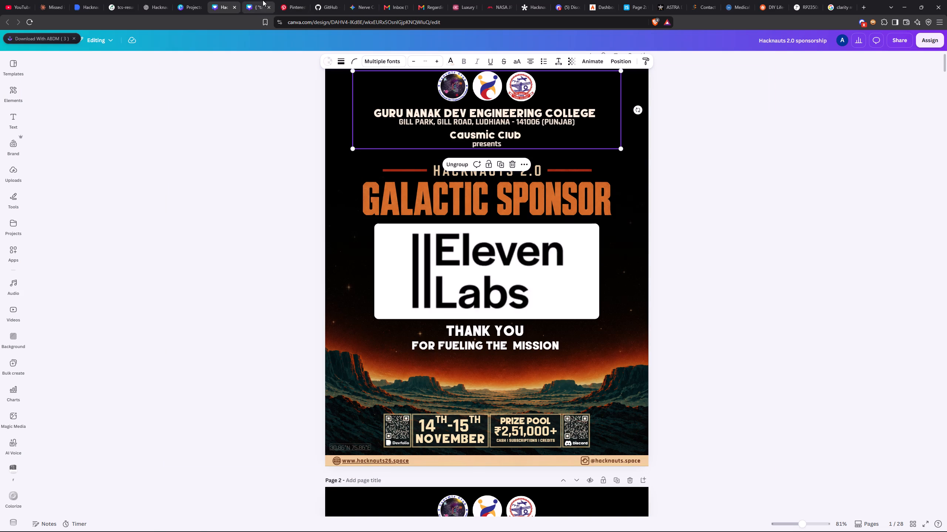
Return to the "Deadline Extended" design, paste the copied college header onto page 2, and move the extra pasted copy off the page.
{"action": "left_click", "coordinate": [263, 0]}
{"action": "left_click", "coordinate": [566, 141]}
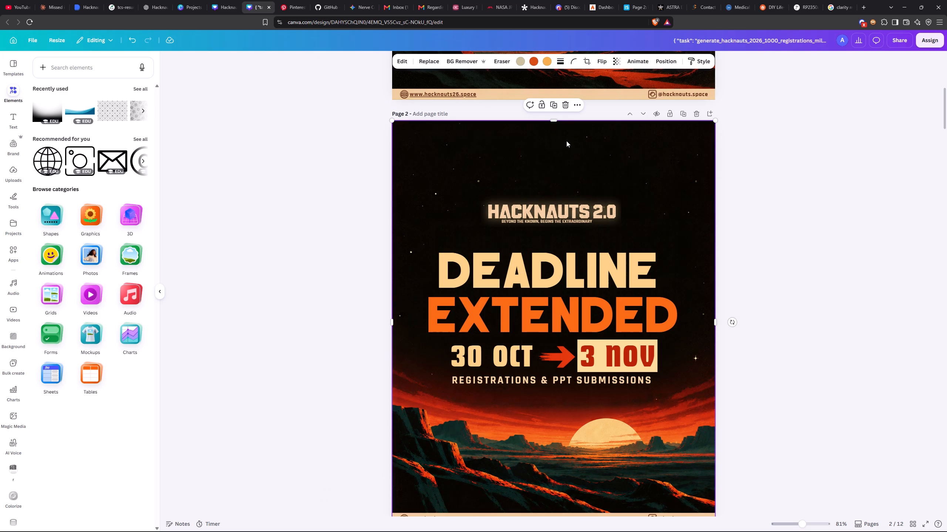
{"action": "key", "text": "ctrl+v"}
{"action": "scroll", "coordinate": [715, 164], "scroll_direction": "down", "scroll_amount": 6}
{"action": "scroll", "coordinate": [703, 165], "scroll_direction": "up", "scroll_amount": 3}
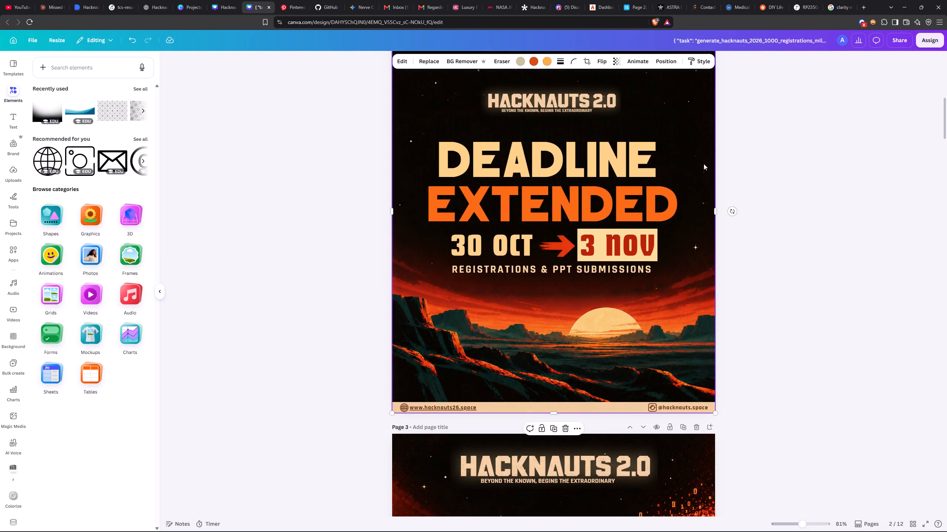
{"action": "scroll", "coordinate": [704, 164], "scroll_direction": "up", "scroll_amount": 5}
{"action": "left_click", "coordinate": [613, 229]}
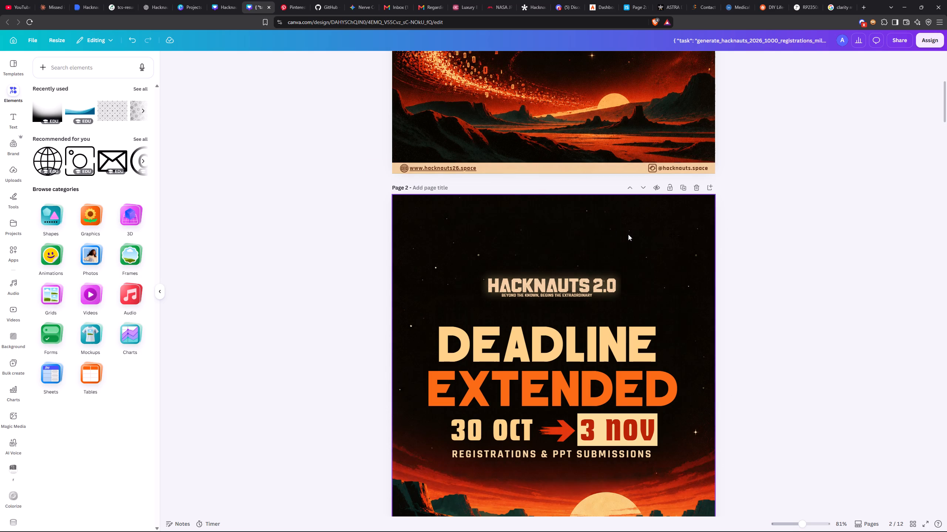
{"action": "key", "text": "ctrl+v"}
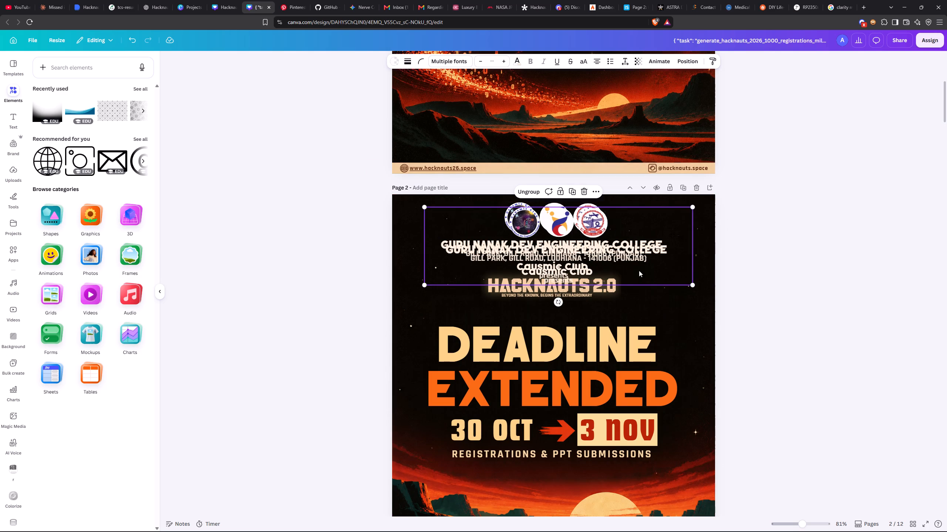
{"action": "left_click_drag", "start_coordinate": [588, 247], "coordinate": [946, 235]}
Position the college header group near the top edge of page 2 and align it to the page's horizontal center.
{"action": "left_click_drag", "start_coordinate": [498, 227], "coordinate": [490, 227]}
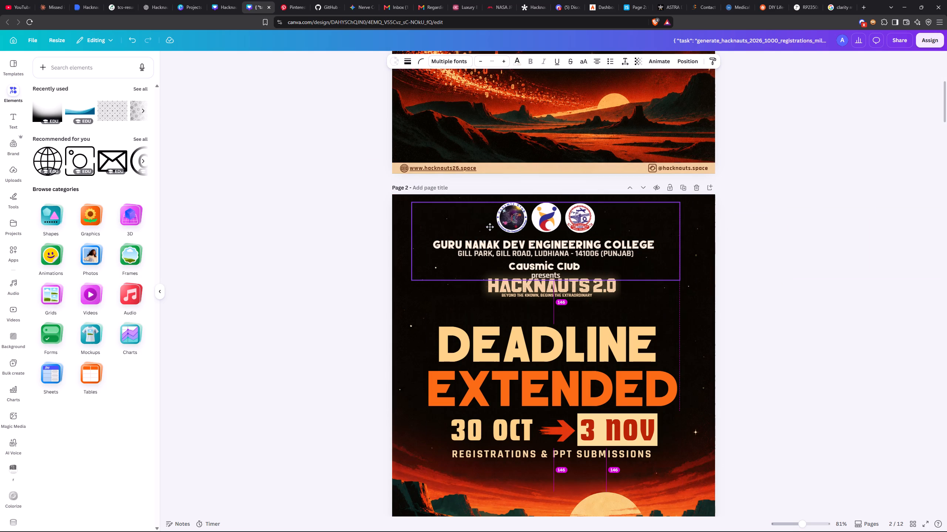
{"action": "left_click_drag", "start_coordinate": [490, 227], "coordinate": [493, 227]}
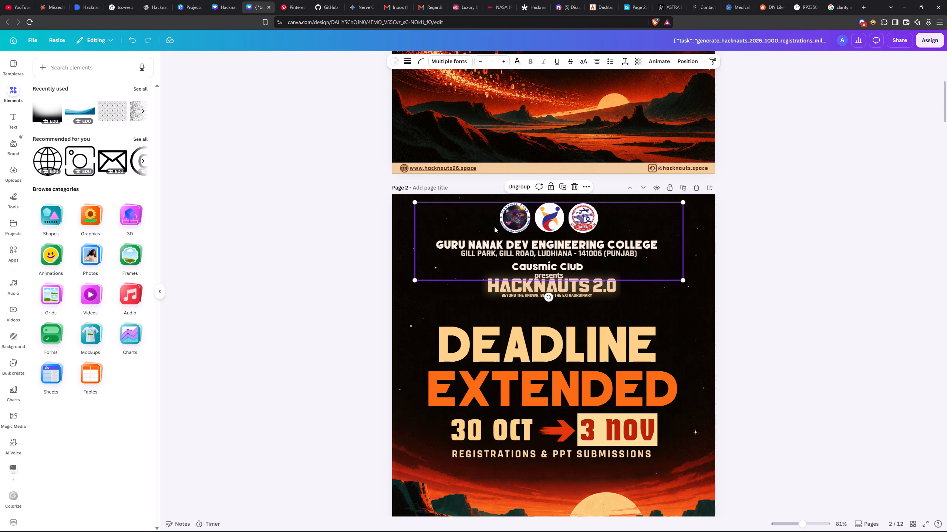
{"action": "right_click", "coordinate": [494, 226]}
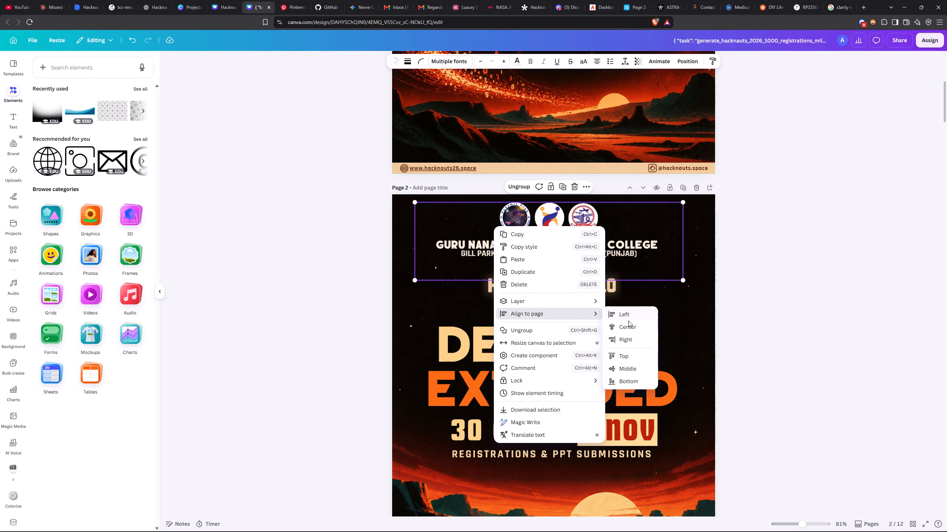
{"action": "left_click", "coordinate": [630, 325]}
Move the "HACKNAUTS 2.0" logo group down into the gap between "presents" and the "DEADLINE" title, centered on the page.
{"action": "left_click_drag", "start_coordinate": [608, 284], "coordinate": [607, 298]}
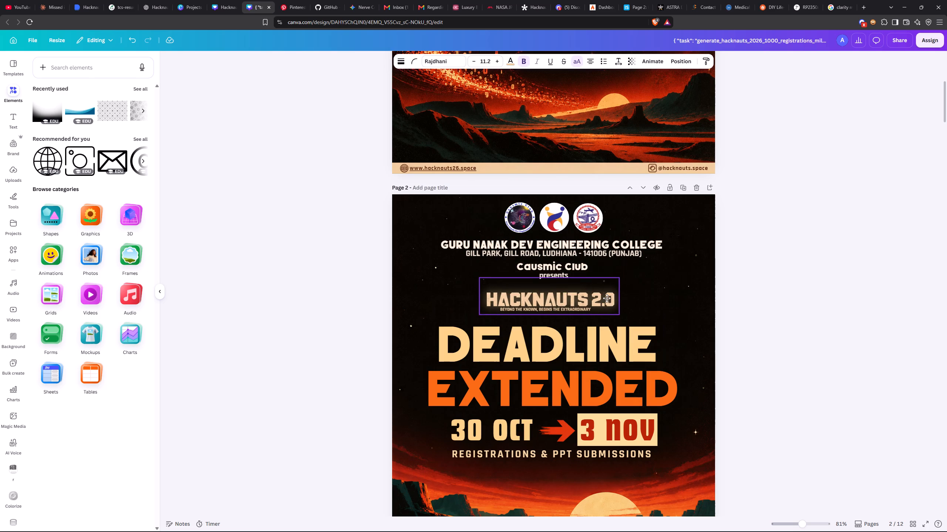
{"action": "left_click_drag", "start_coordinate": [607, 298], "coordinate": [613, 296]}
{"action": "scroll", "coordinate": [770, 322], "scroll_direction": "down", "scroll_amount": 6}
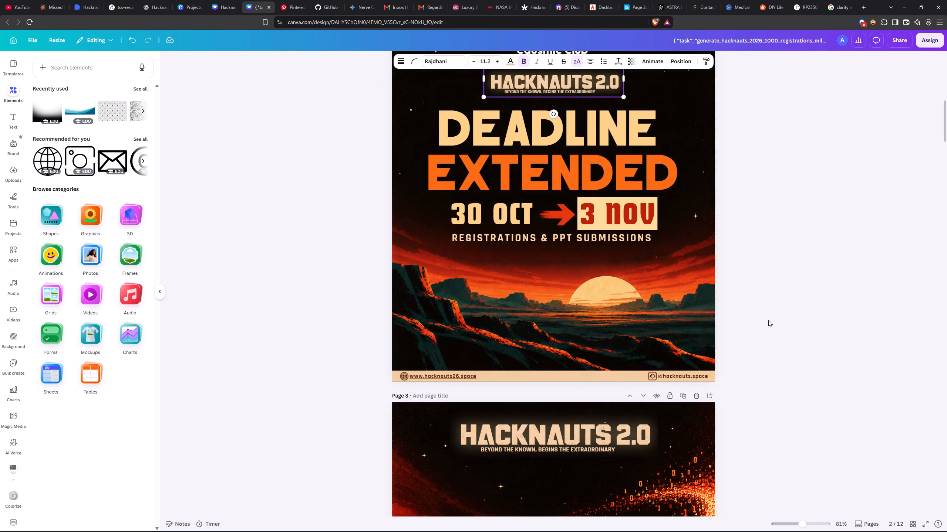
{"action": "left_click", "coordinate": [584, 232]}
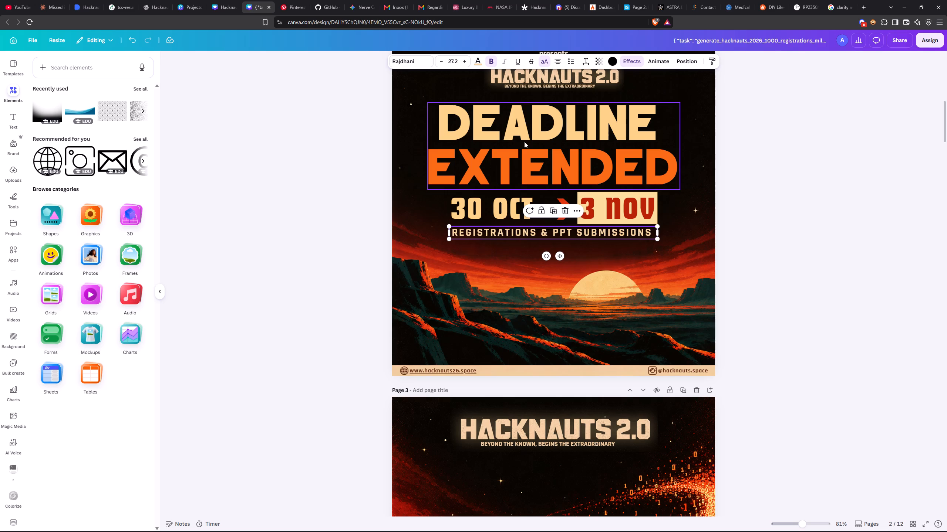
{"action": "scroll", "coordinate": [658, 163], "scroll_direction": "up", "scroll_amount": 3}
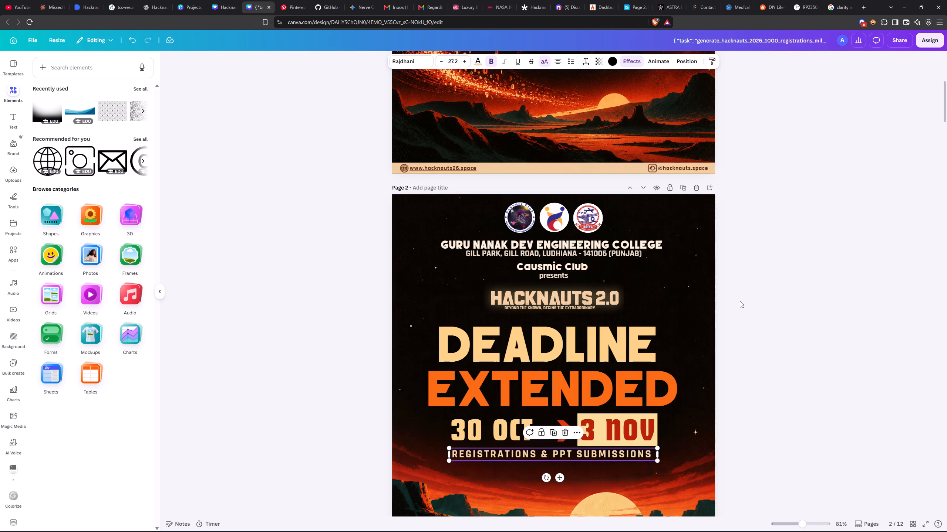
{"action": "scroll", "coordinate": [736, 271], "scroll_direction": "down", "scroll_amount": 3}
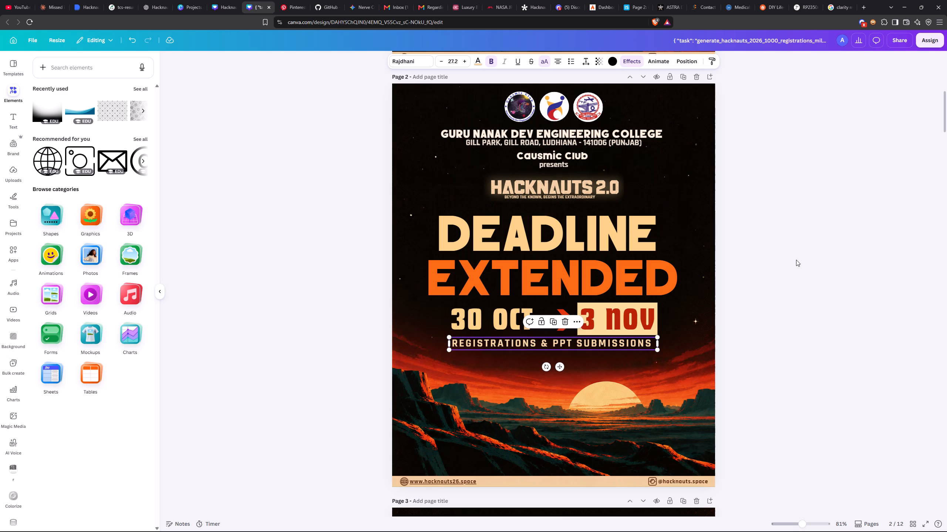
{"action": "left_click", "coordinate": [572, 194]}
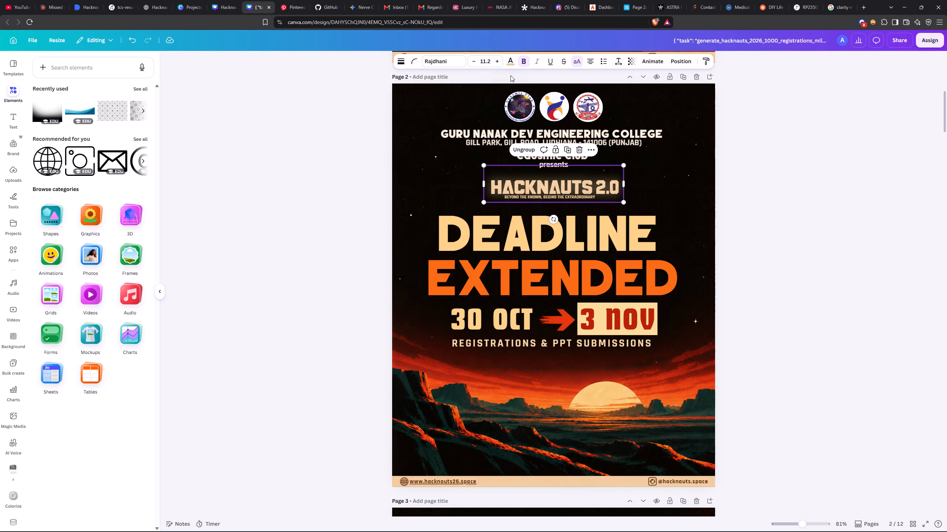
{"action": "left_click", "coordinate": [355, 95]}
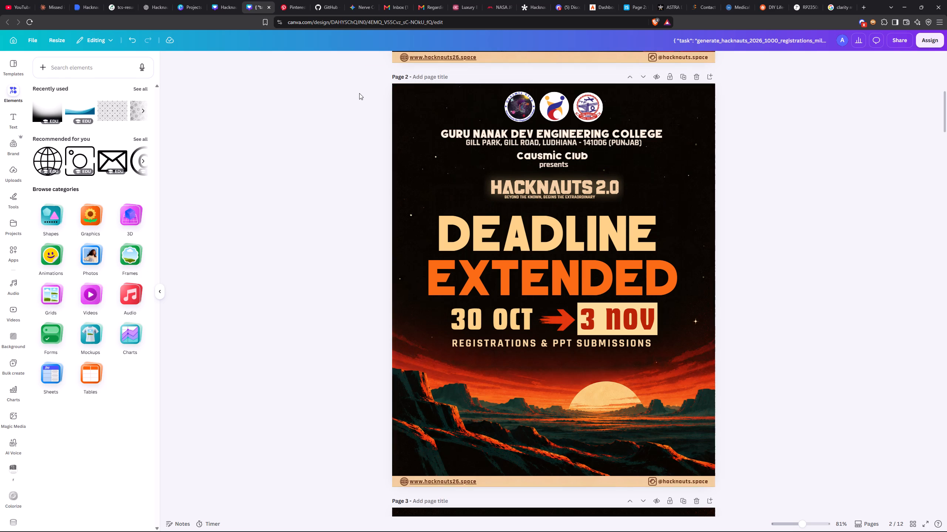